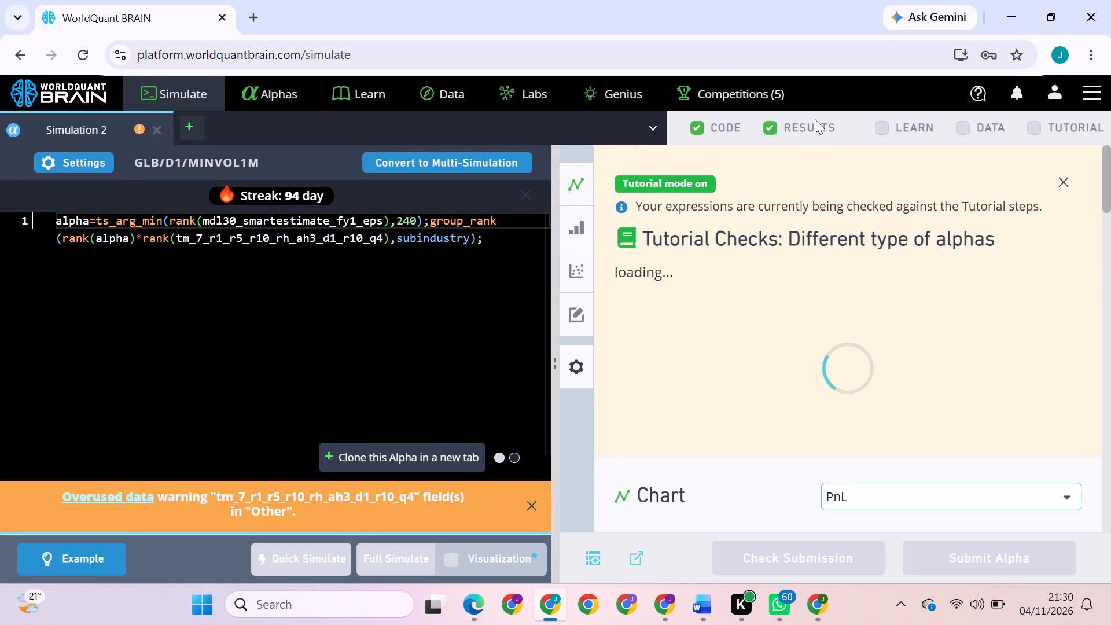
# Open the full list of data fields for region GLB and universe MINVOL1M in the data browser.
pyautogui.click(969, 127)
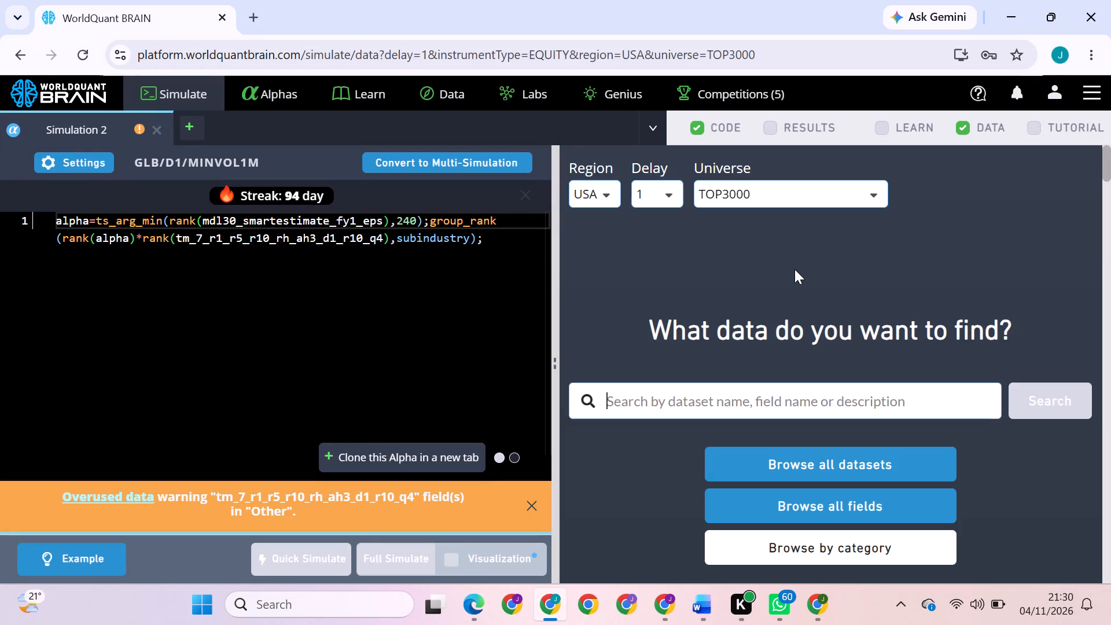
pyautogui.click(604, 202)
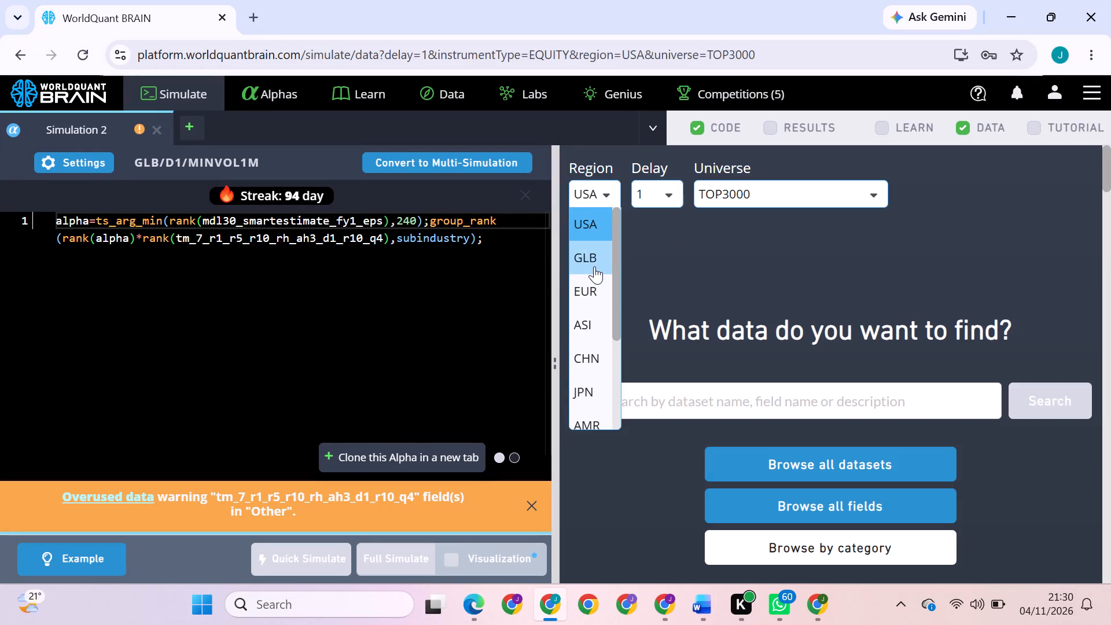
pyautogui.click(597, 261)
pyautogui.click(766, 193)
pyautogui.click(735, 248)
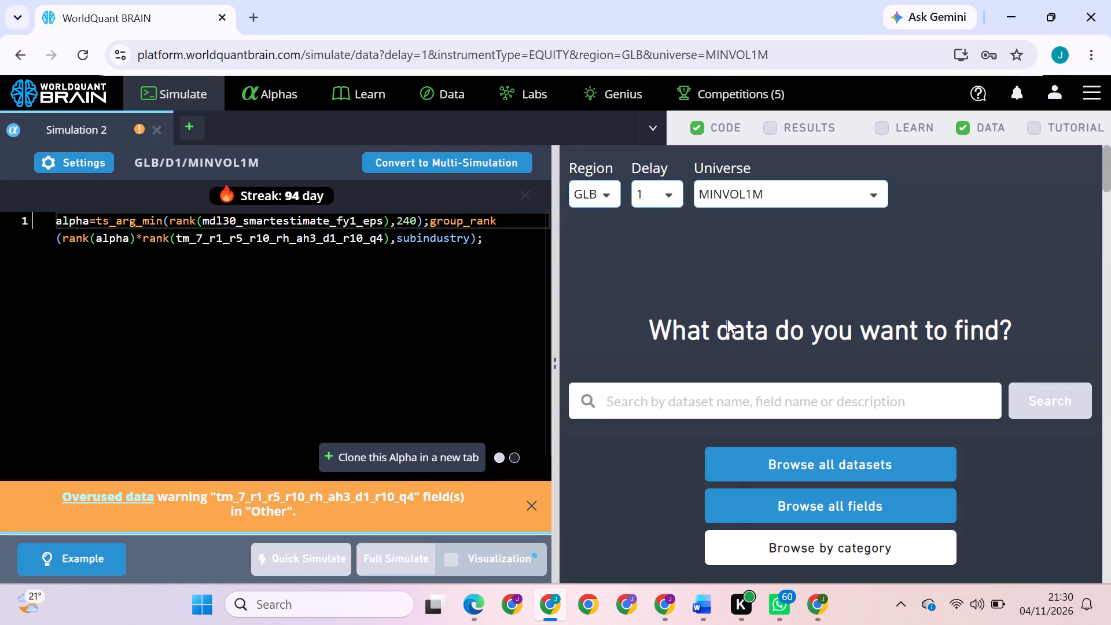
pyautogui.click(732, 514)
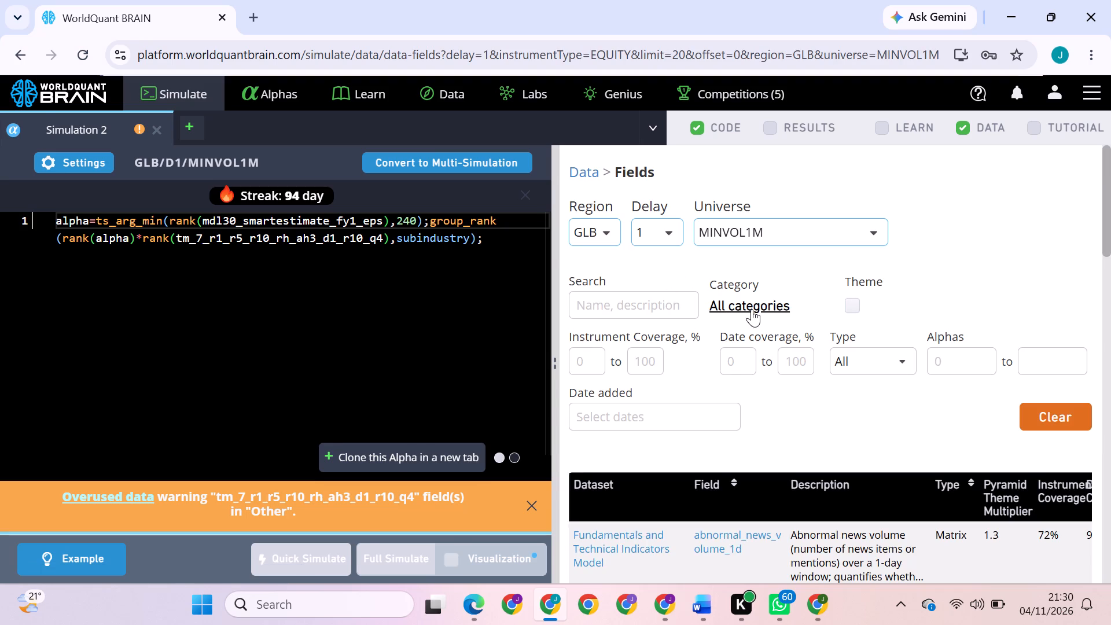
# Filter the data fields to the Other category.
pyautogui.click(752, 310)
pyautogui.scroll(-2, 175, 444)
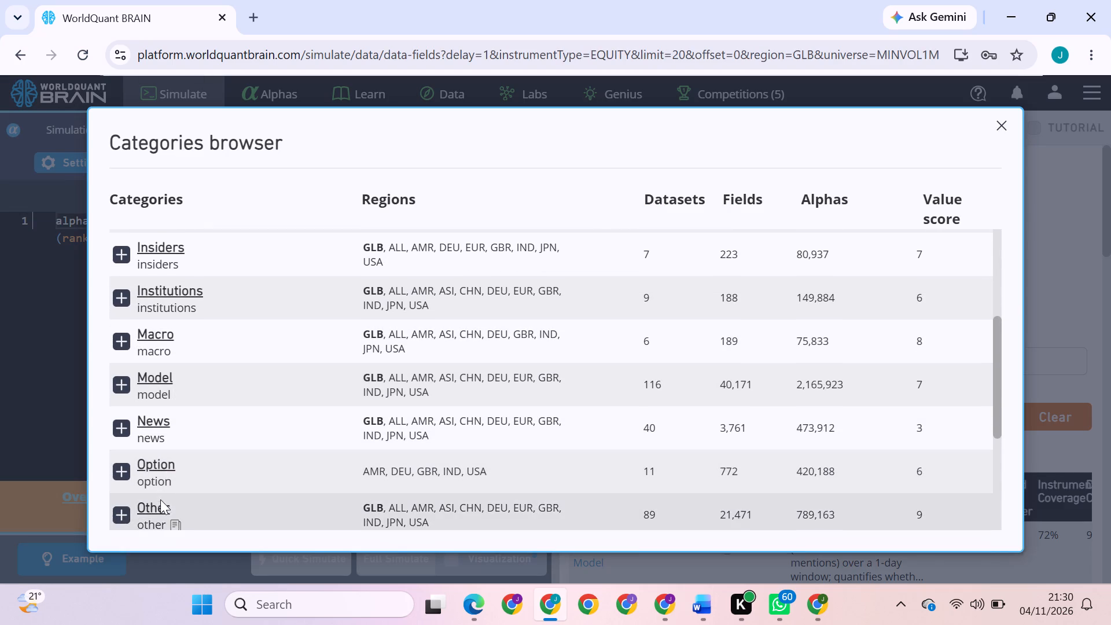
pyautogui.click(159, 513)
# Widen the data pane beside the code editor and sort the fields by Alphas count in descending order.
pyautogui.scroll(-2, 687, 508)
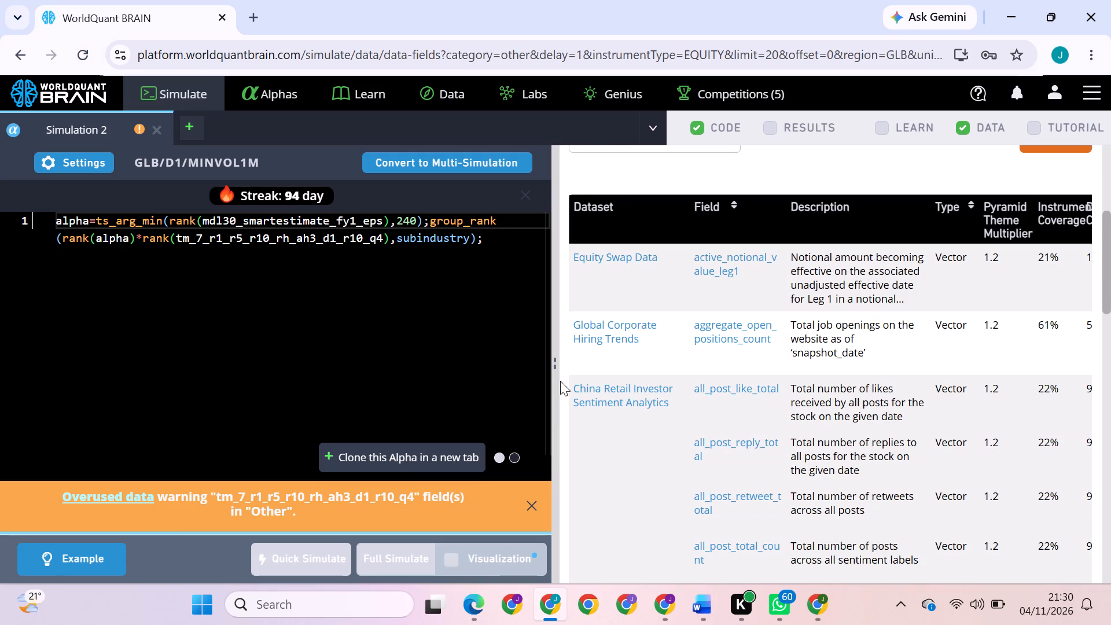
pyautogui.moveTo(551, 381); pyautogui.dragTo(359, 376)
pyautogui.click(281, 370)
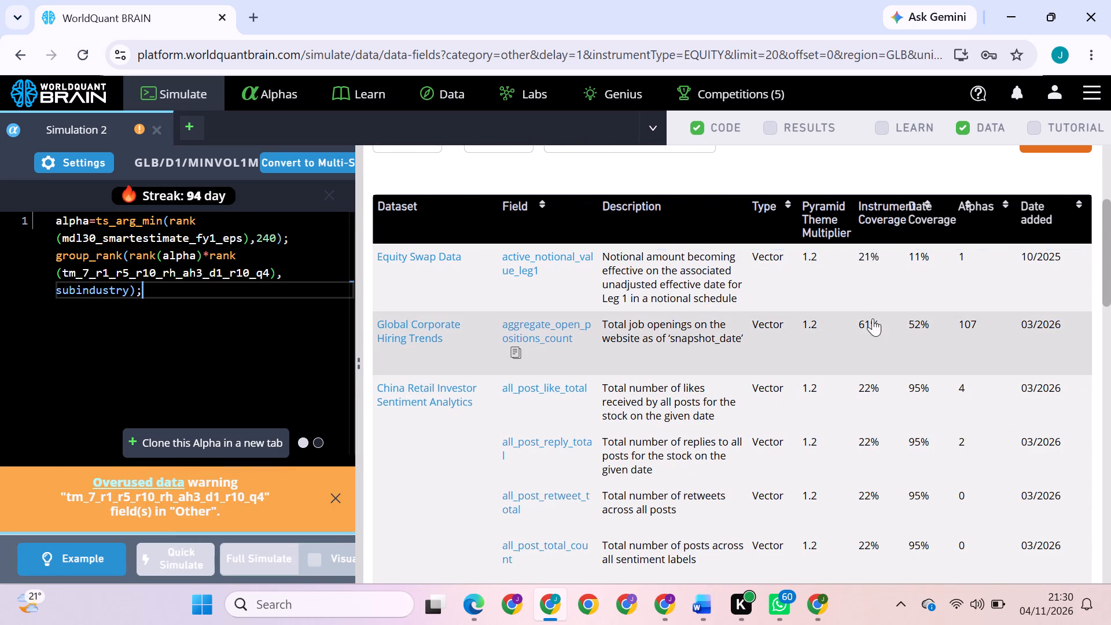
pyautogui.click(1005, 203)
pyautogui.click(1005, 203)
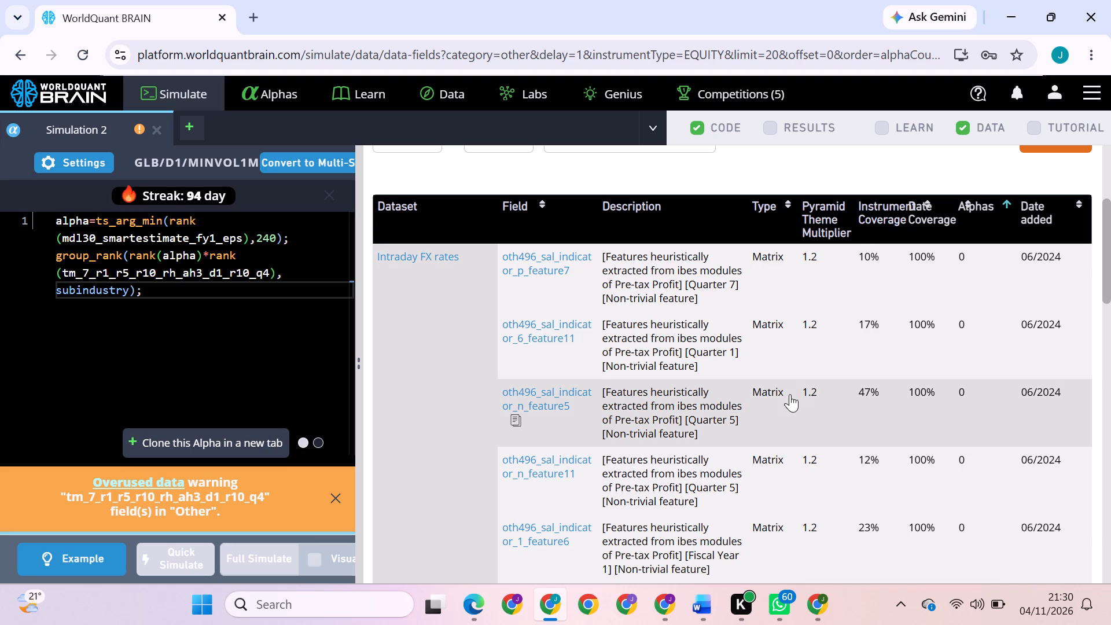
pyautogui.click(1005, 204)
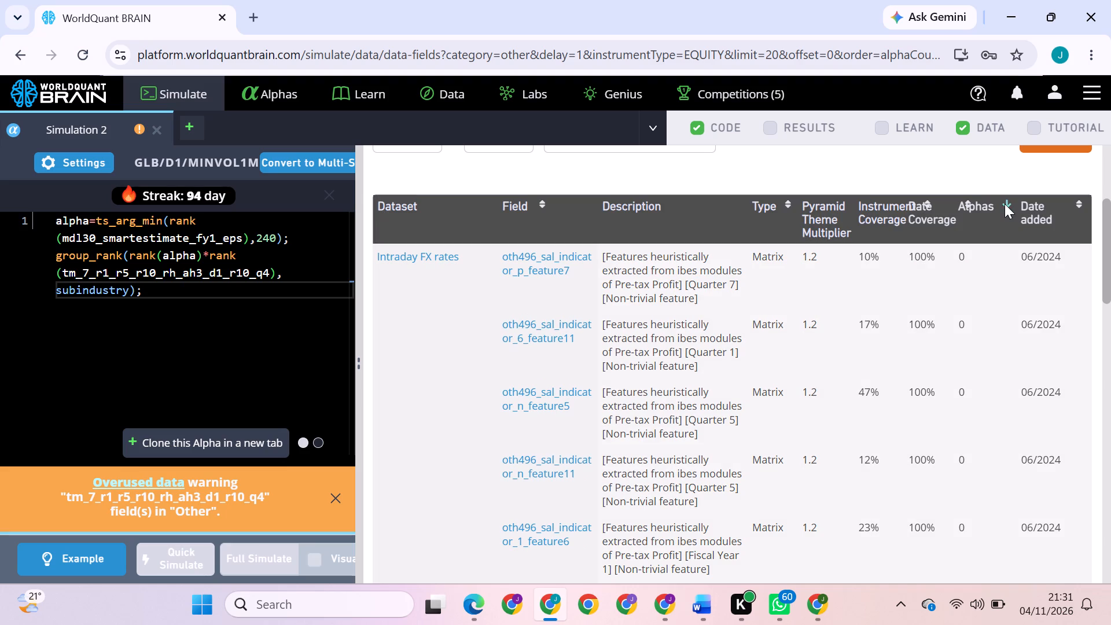
# Open the Deep Learning Technical Indicator Returns dataset and sort its fields by Alphas count in descending order.
pyautogui.scroll(-1, 929, 274)
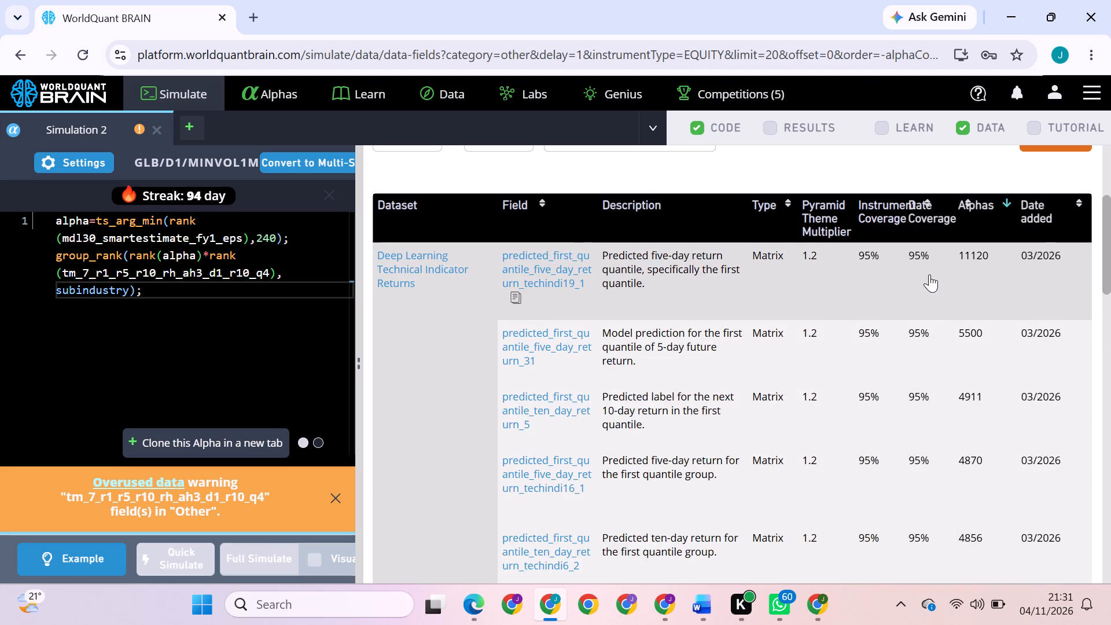
pyautogui.scroll(-2, 929, 274)
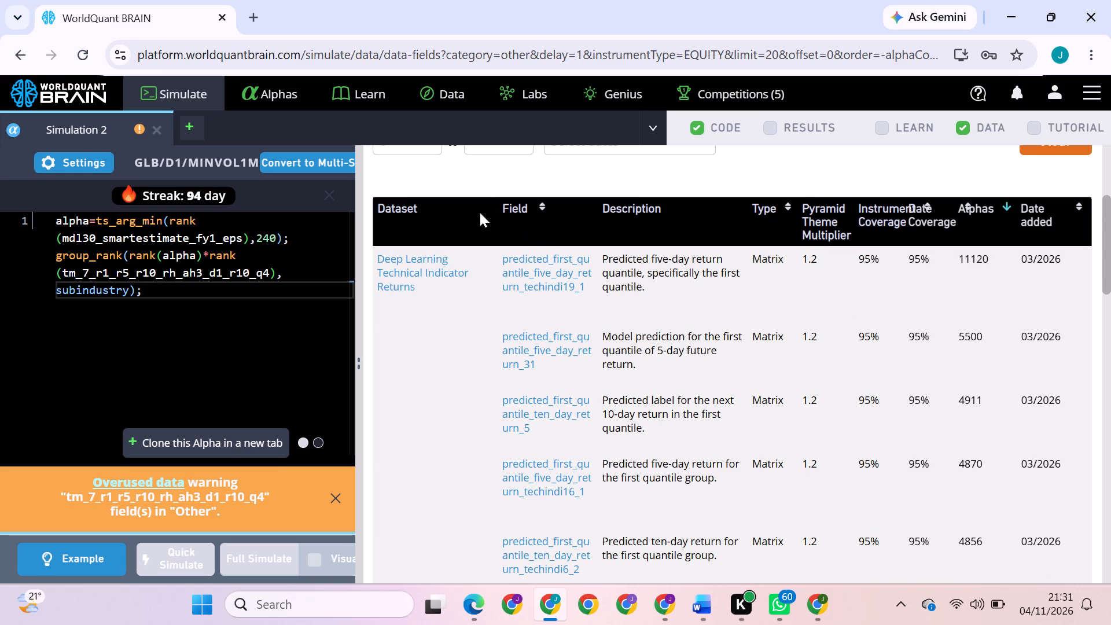
pyautogui.click(431, 267)
pyautogui.scroll(-1, 542, 334)
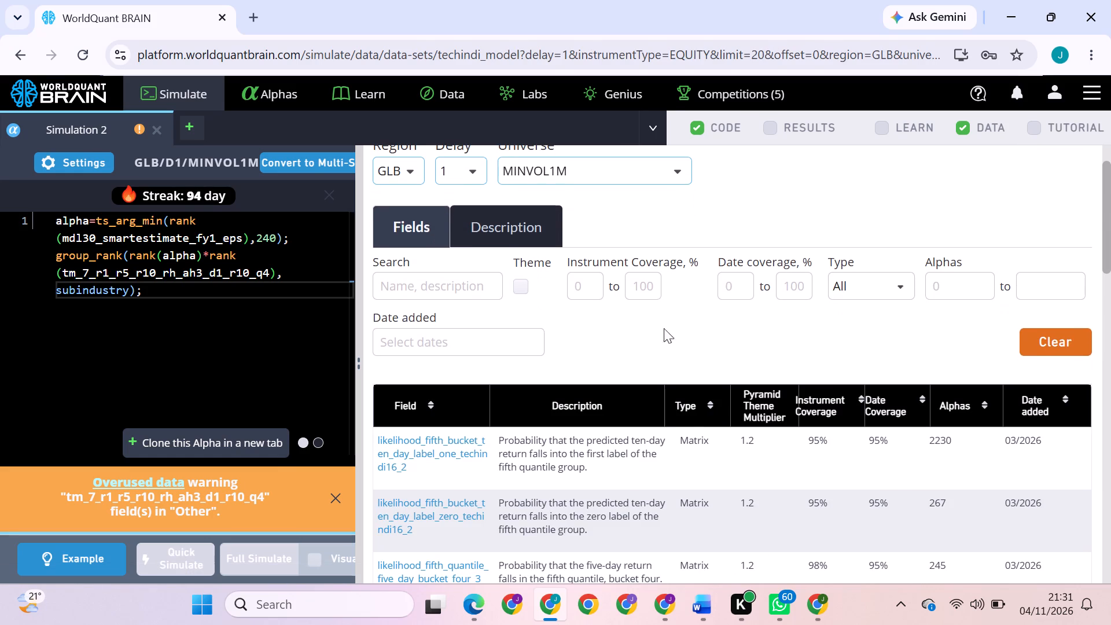
pyautogui.click(984, 407)
pyautogui.click(984, 407)
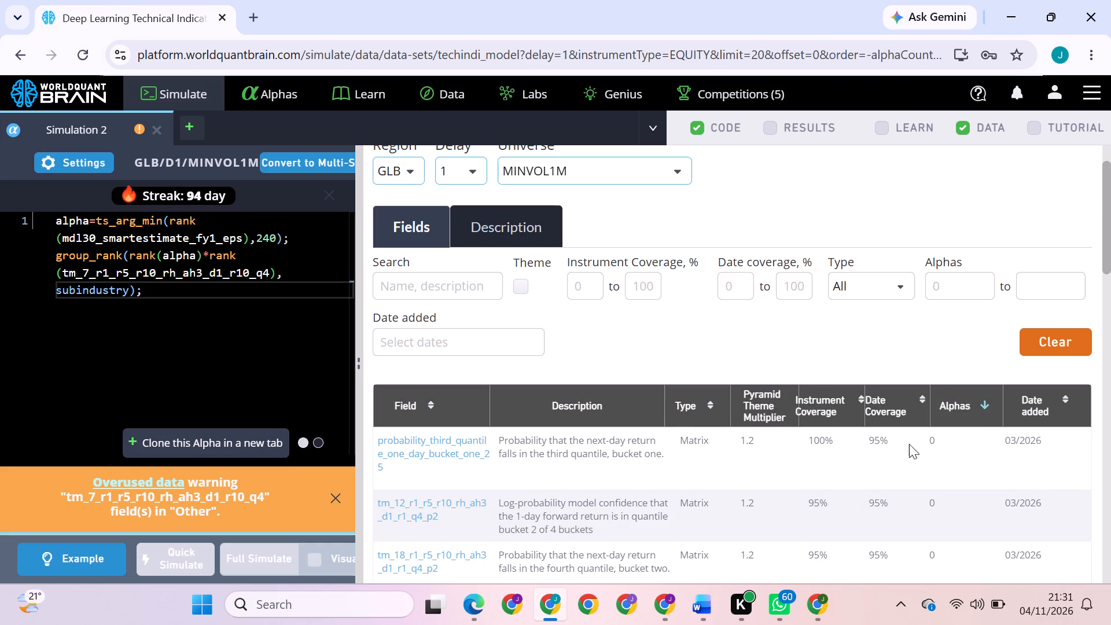
# Look through the first page of the dataset's sorted fields and go on to page 2.
pyautogui.scroll(-8, 896, 446)
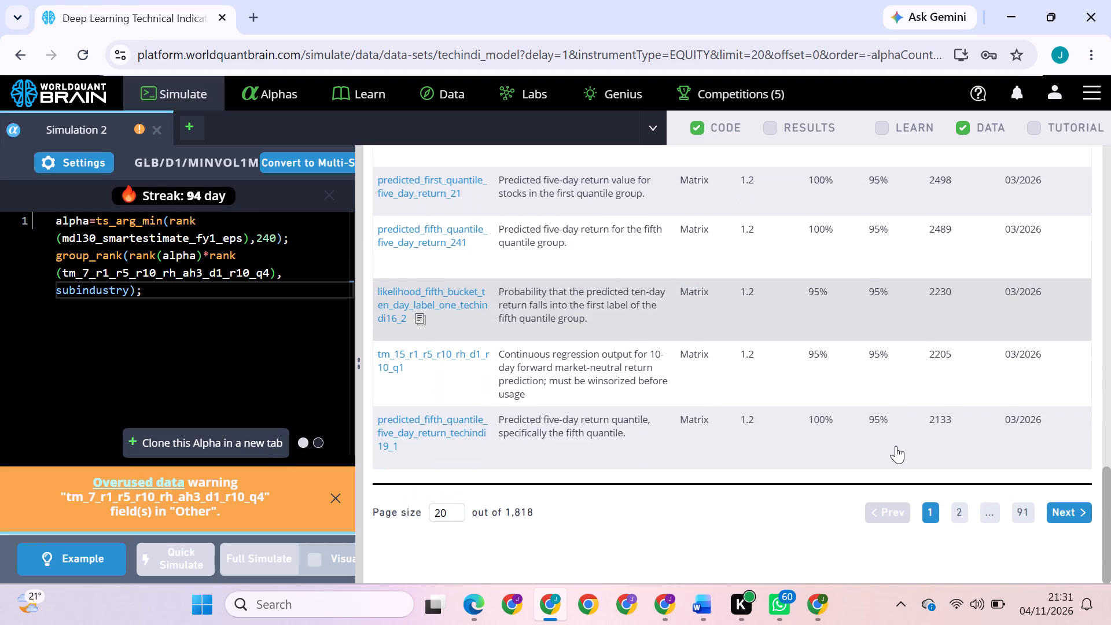
pyautogui.scroll(-2, 896, 446)
pyautogui.click(962, 512)
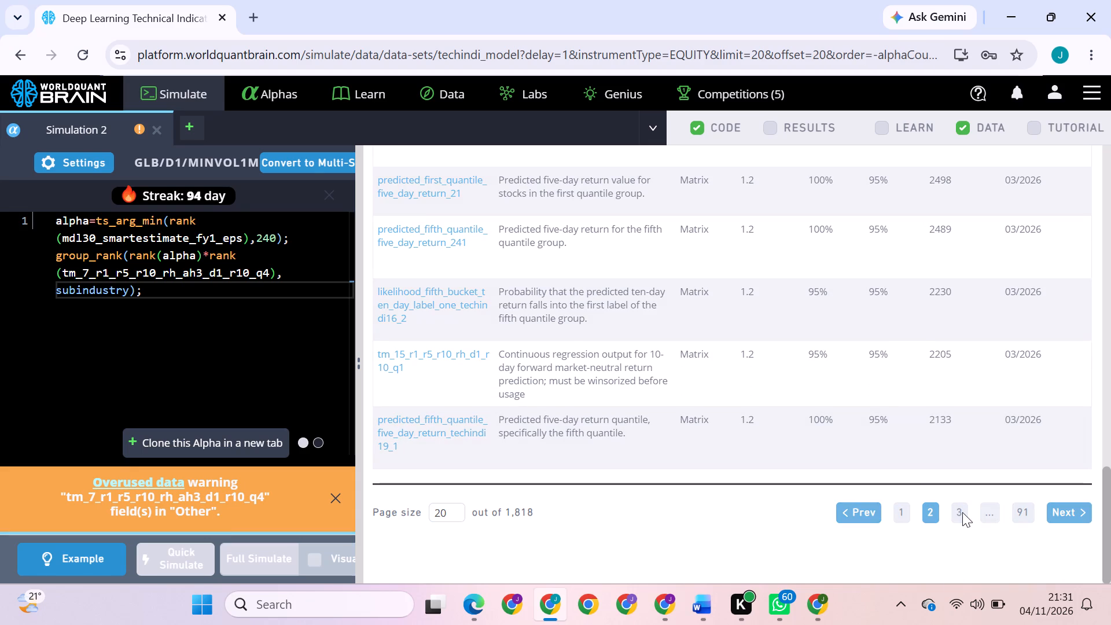
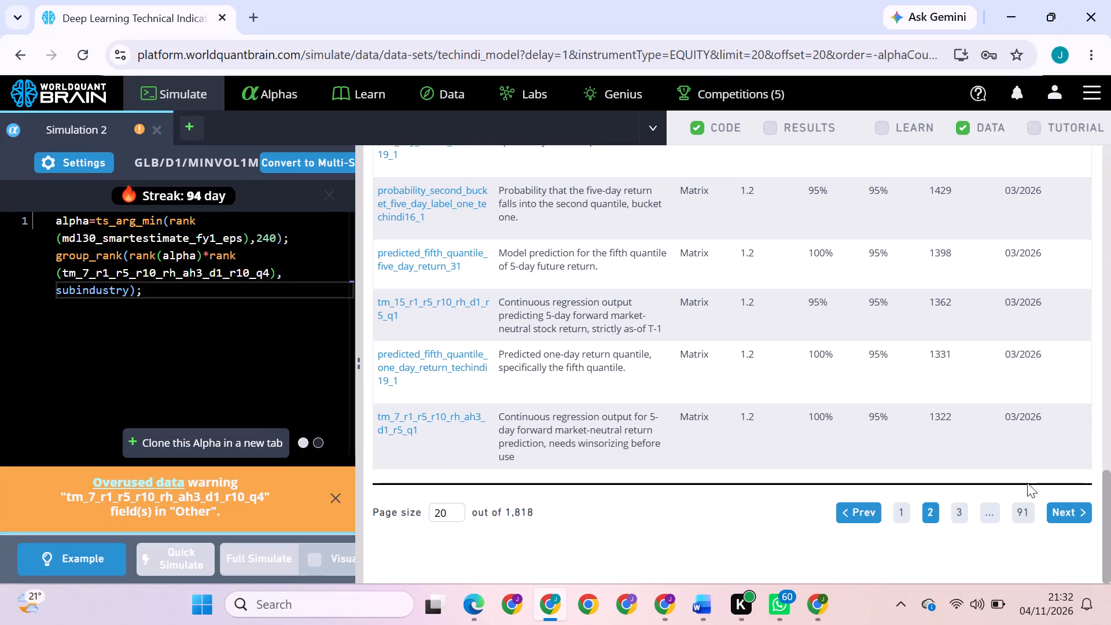
# Replace the overused tm_7_r1_r5_r10_rh_ah3_d1_r10_q4 field in the expression with predicted_first_quantile_one_day_return_31 from page 4 of the dataset's fields.
pyautogui.click(960, 516)
pyautogui.scroll(1, 722, 427)
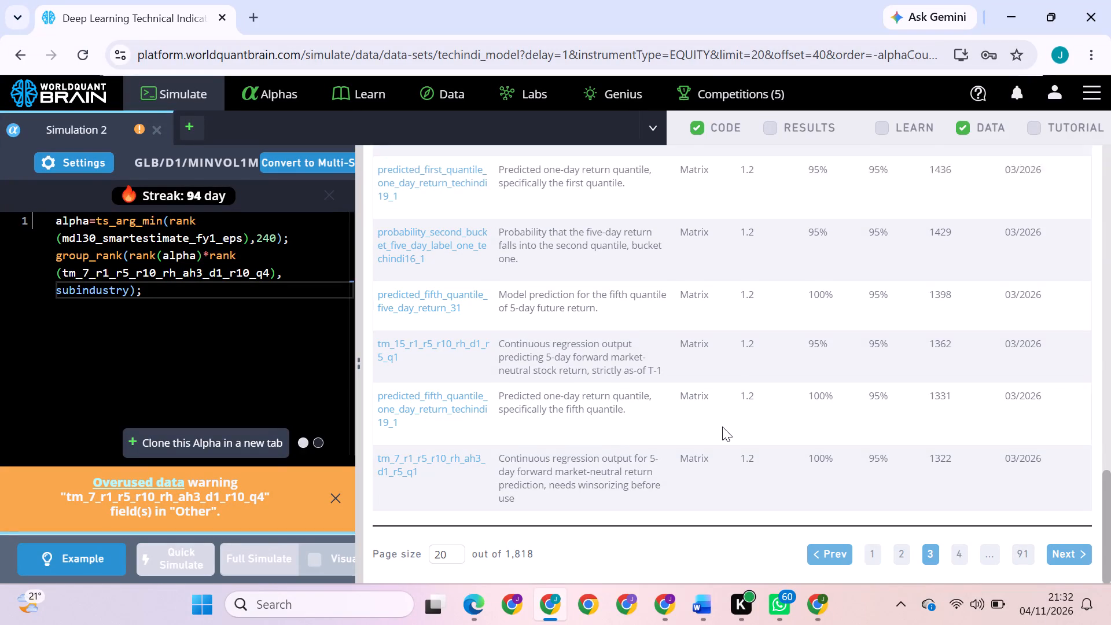
pyautogui.scroll(1, 722, 427)
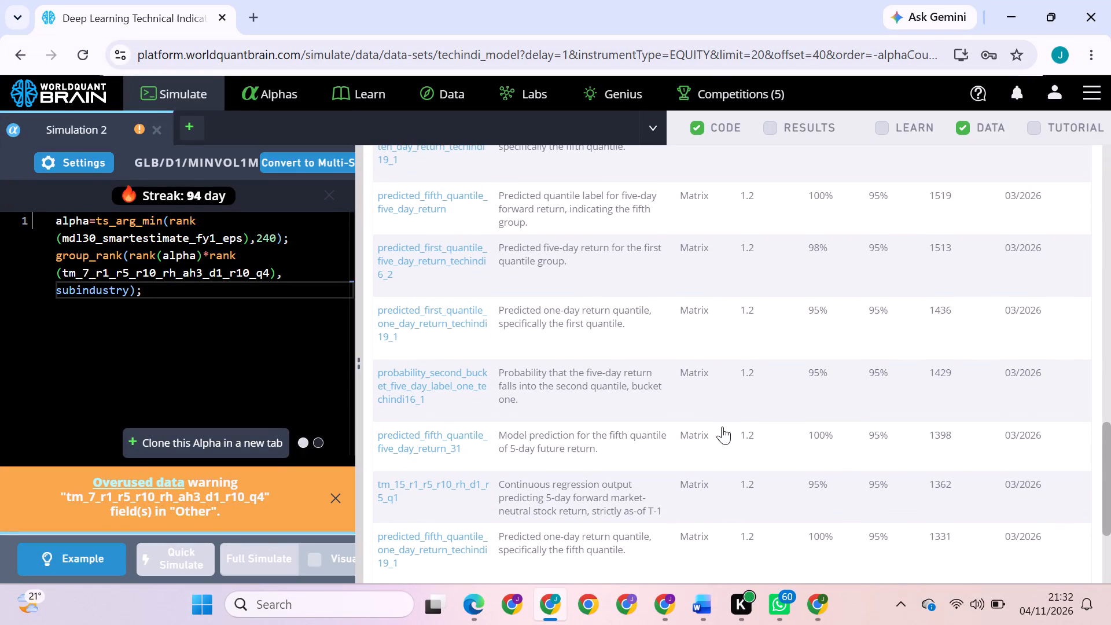
pyautogui.scroll(-4, 702, 383)
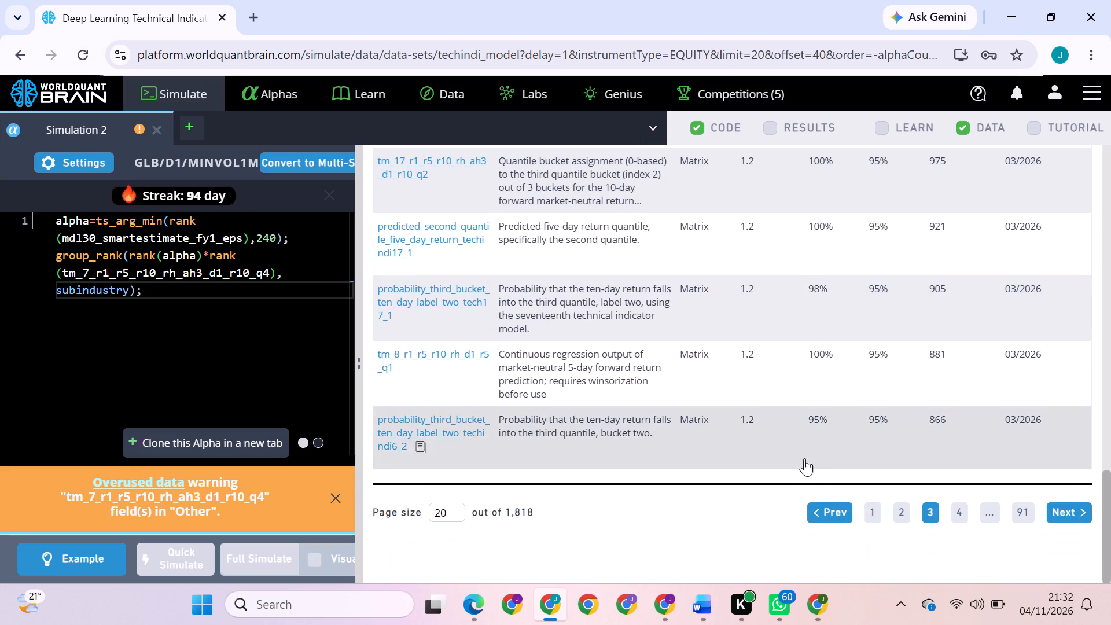
pyautogui.click(962, 512)
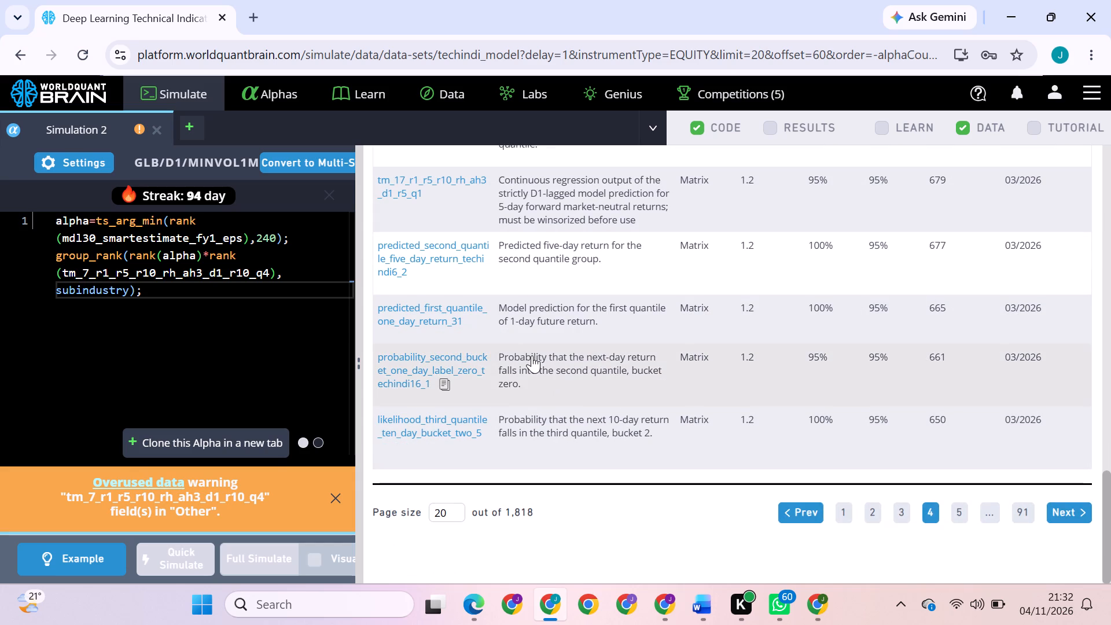
pyautogui.click(481, 325)
pyautogui.doubleClick(186, 276)
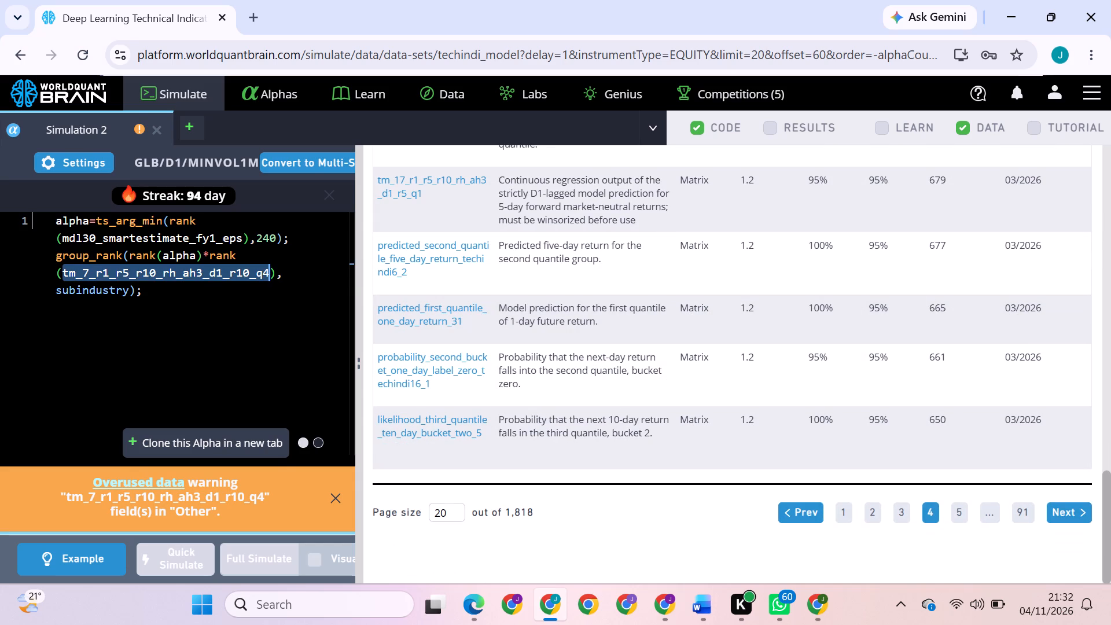
pyautogui.hotkey('ctrl', 'v')
# Clone the alpha into a new simulation and replace its predicted_first_quantile_one_day_return_31 field with tm_19_r1_r5_r10_rh_ah3_d1_r10_q2.
pyautogui.click(203, 443)
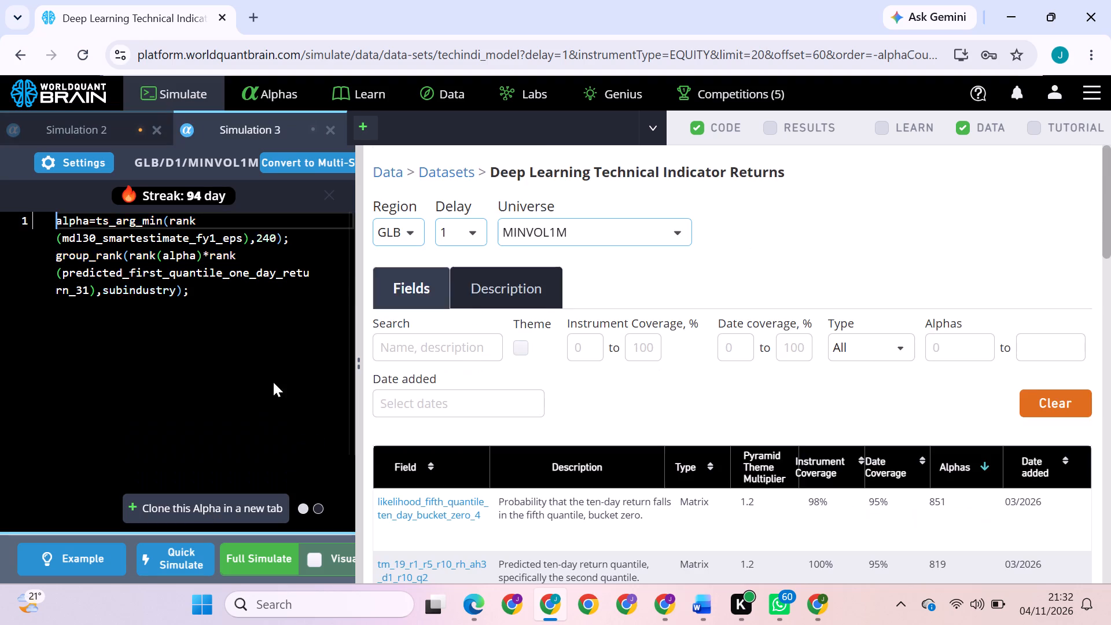
pyautogui.scroll(-3, 591, 293)
pyautogui.scroll(2, 560, 293)
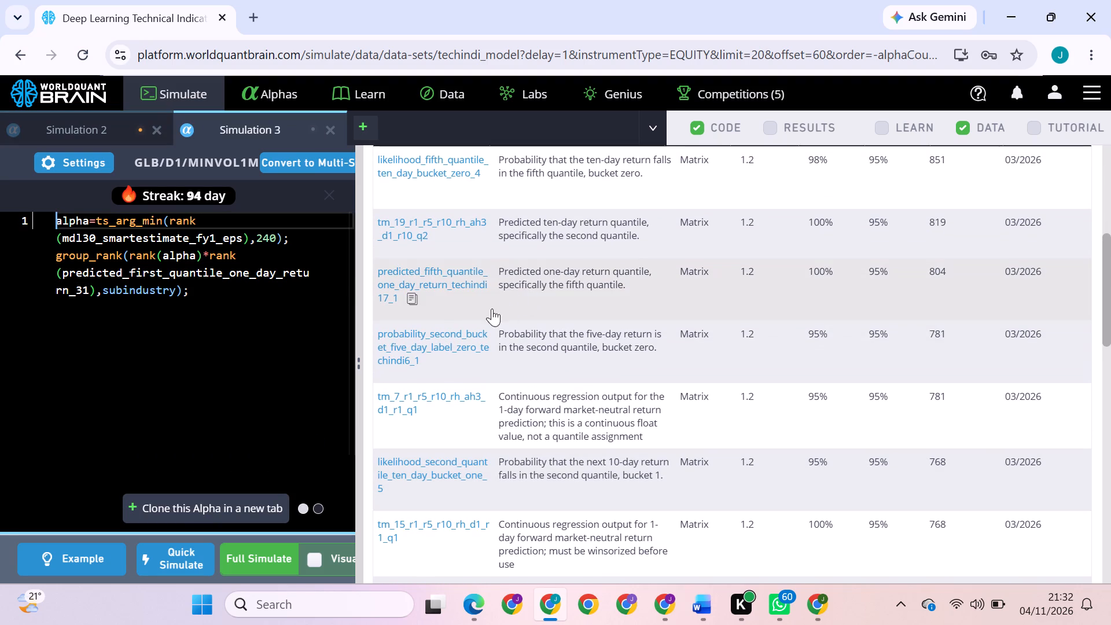
pyautogui.click(440, 236)
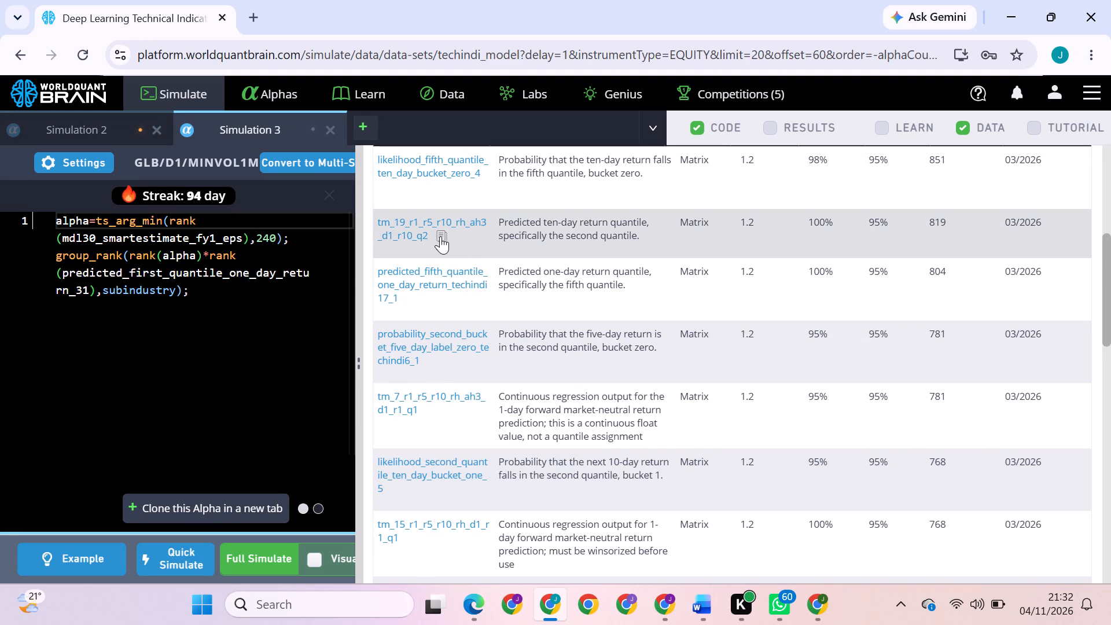
pyautogui.click(244, 267)
pyautogui.click(244, 267)
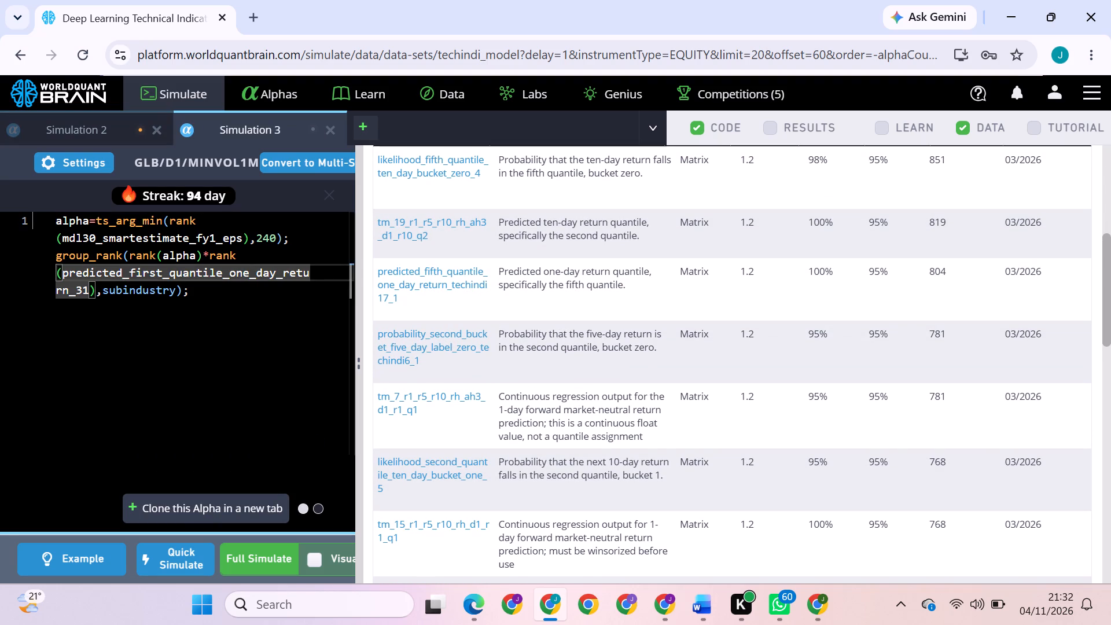
pyautogui.doubleClick(244, 267)
pyautogui.hotkey('ctrl', 'v')
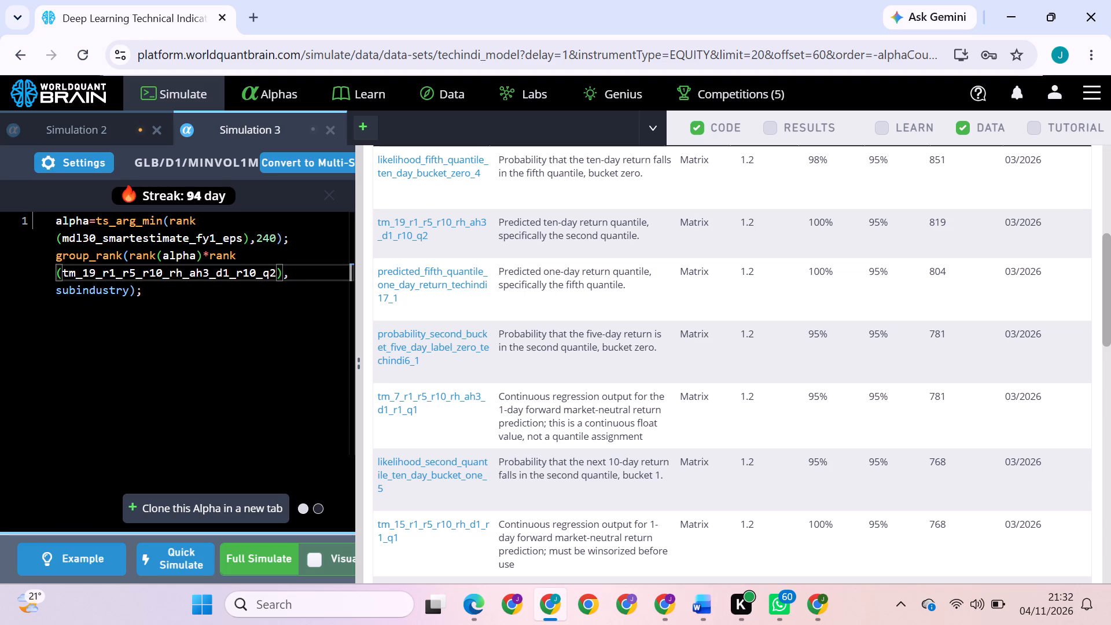
# Clone the alpha into another simulation and replace its tm_19 field with tm_18_r1_r5_r10_rh_ah3_d1_r10_q1 from page 6 of the dataset's fields.
pyautogui.click(210, 506)
pyautogui.scroll(-4, 604, 397)
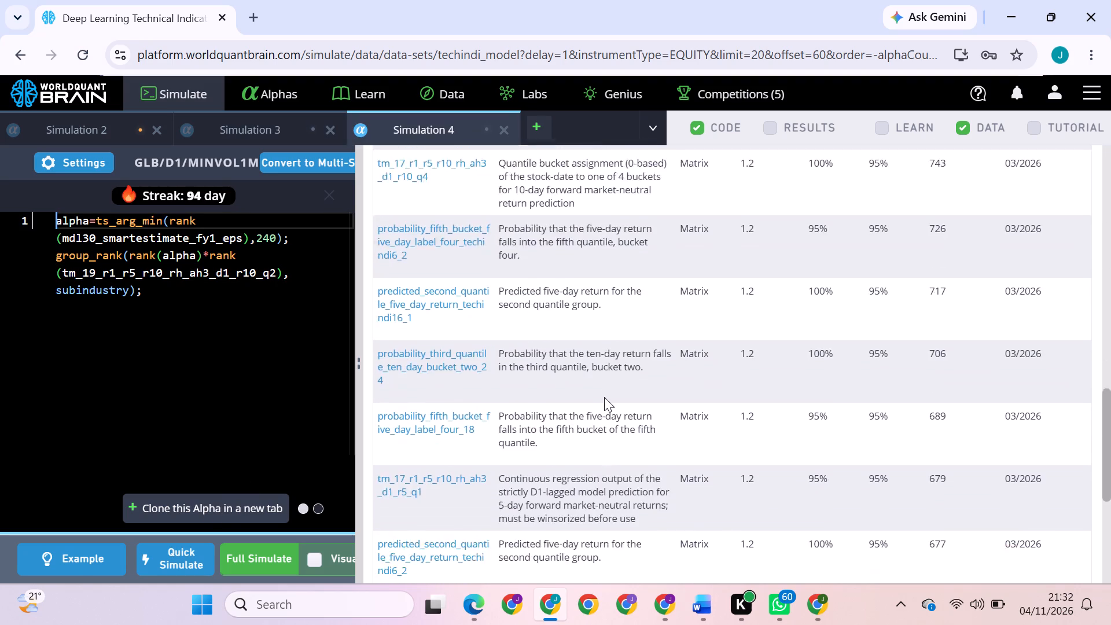
pyautogui.scroll(-2, 604, 397)
pyautogui.scroll(-1, 812, 493)
pyautogui.click(957, 508)
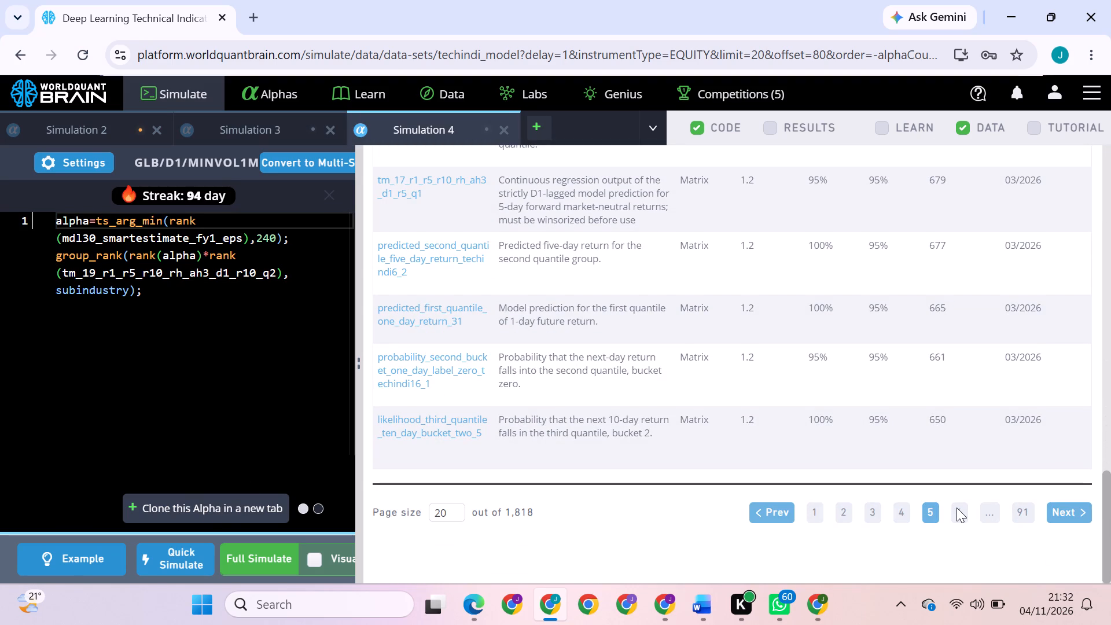
pyautogui.scroll(-2, 957, 508)
pyautogui.click(961, 523)
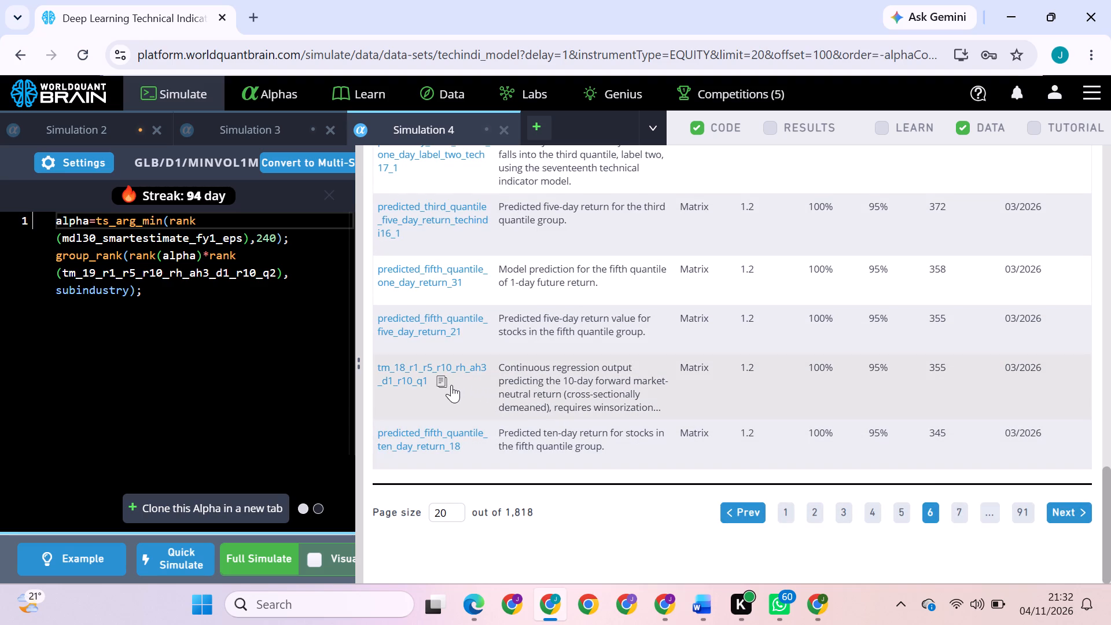
pyautogui.click(445, 385)
pyautogui.doubleClick(201, 277)
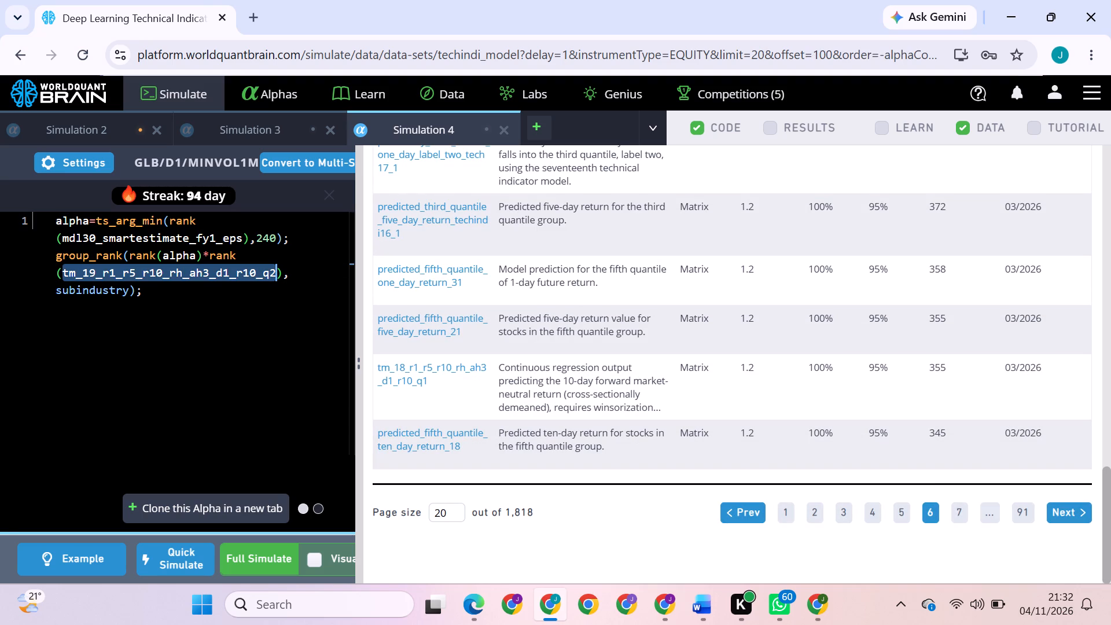
pyautogui.hotkey('ctrl', 'v')
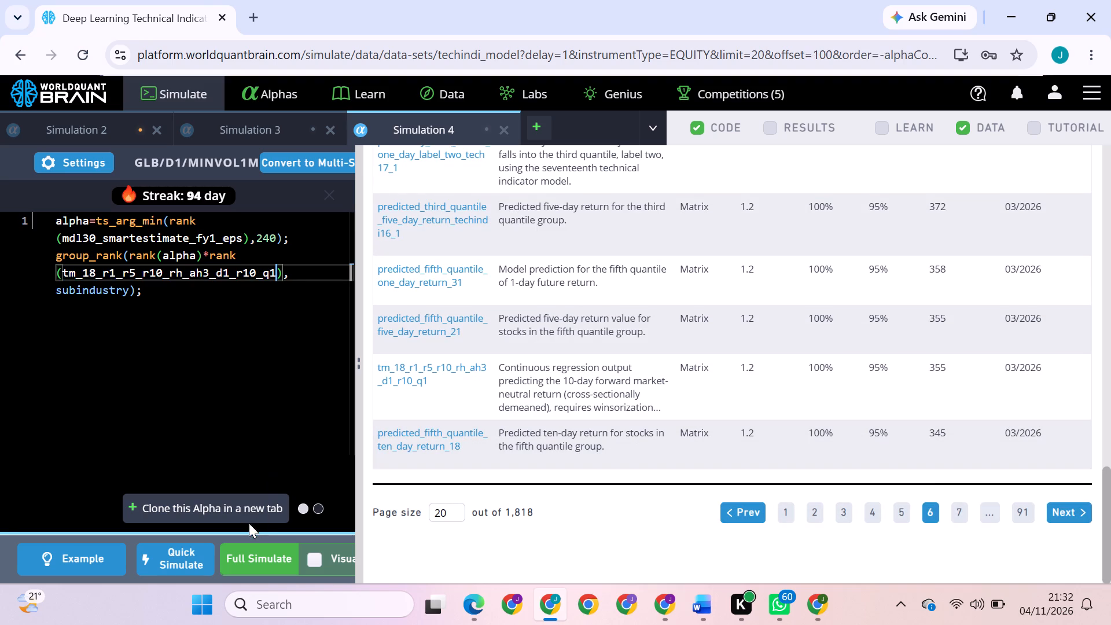
# Clone the alpha once more and replace its tm_18 field with tm_17_r1_r5_r10_rh_ah3_d1_r1_q2.
pyautogui.click(245, 506)
pyautogui.scroll(-1, 621, 398)
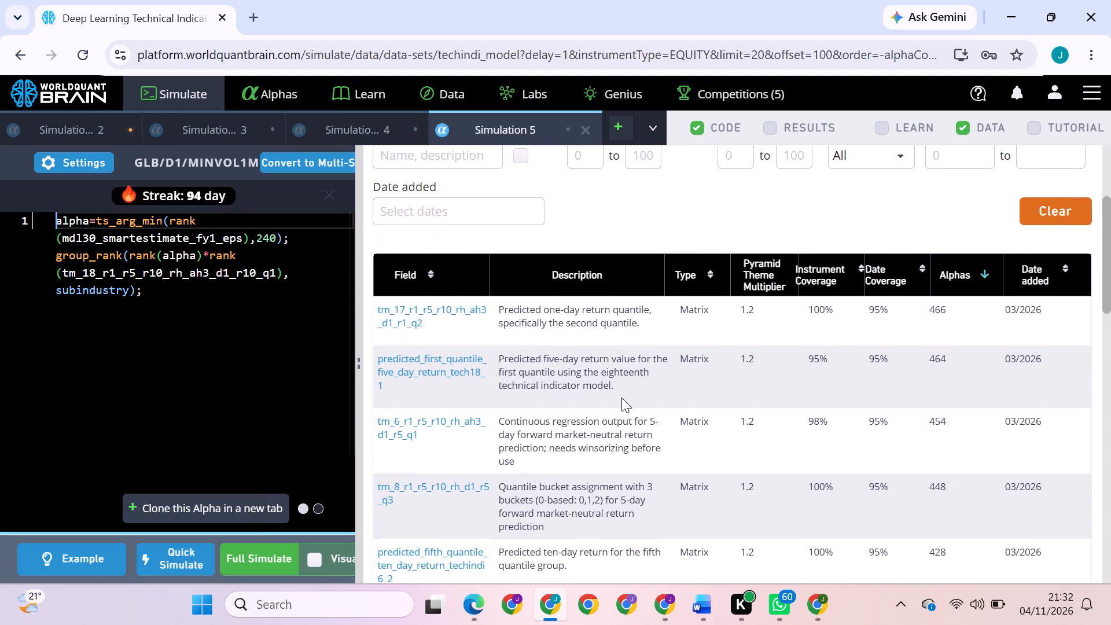
pyautogui.click(439, 325)
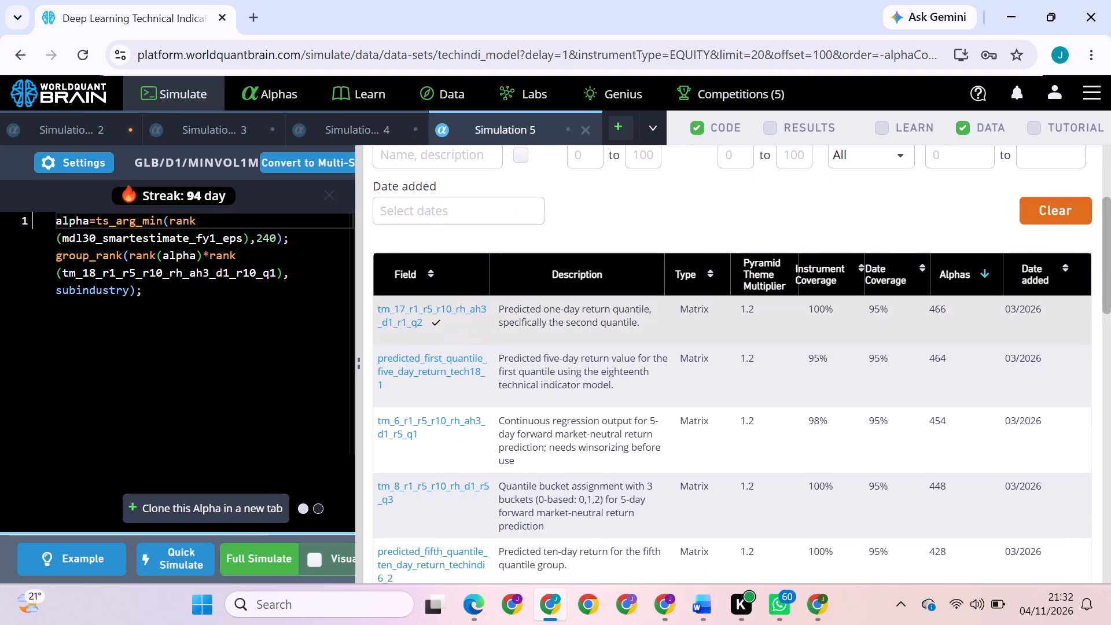
pyautogui.doubleClick(179, 271)
pyautogui.hotkey('ctrl', 'v')
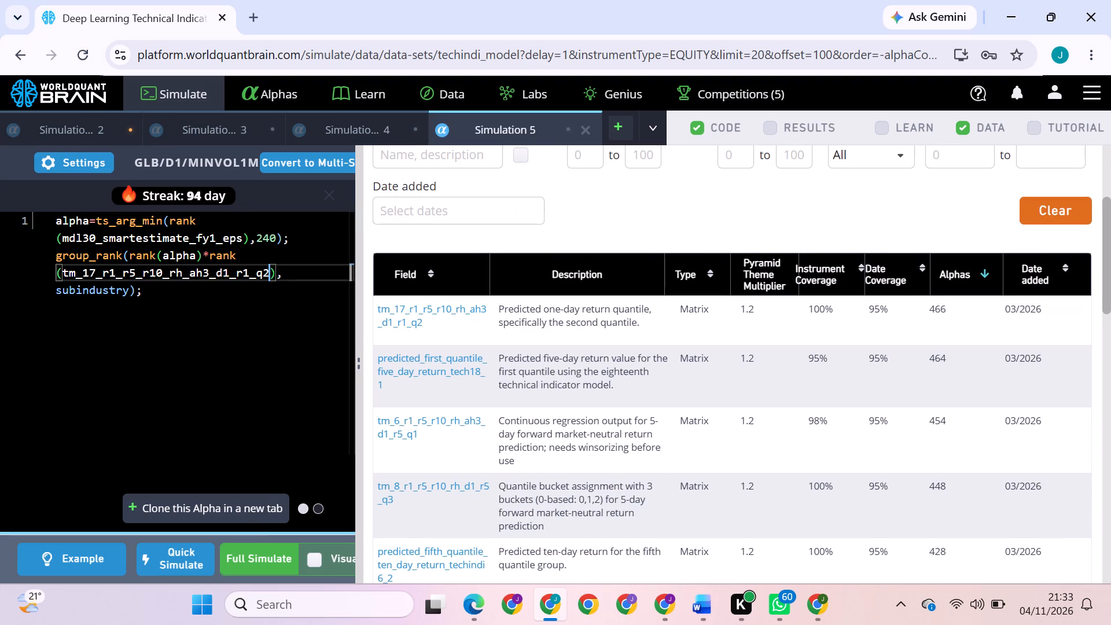
# Go back to the full data fields list, filter it to the Fundamental category and sort by Alphas count in descending order.
pyautogui.scroll(6, 592, 308)
pyautogui.click(381, 178)
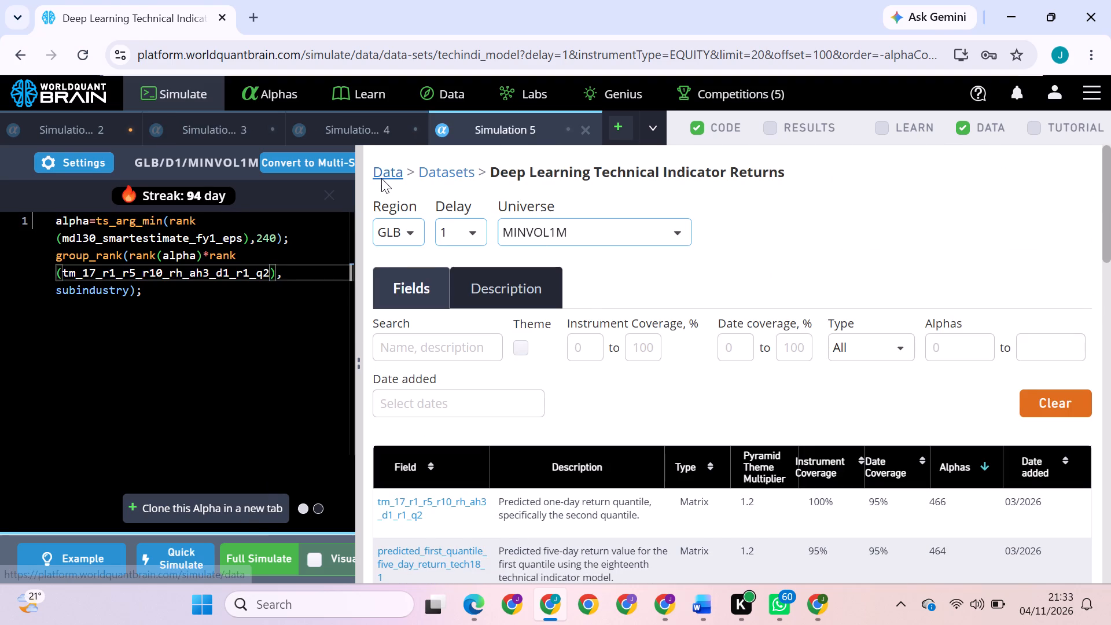
pyautogui.click(624, 505)
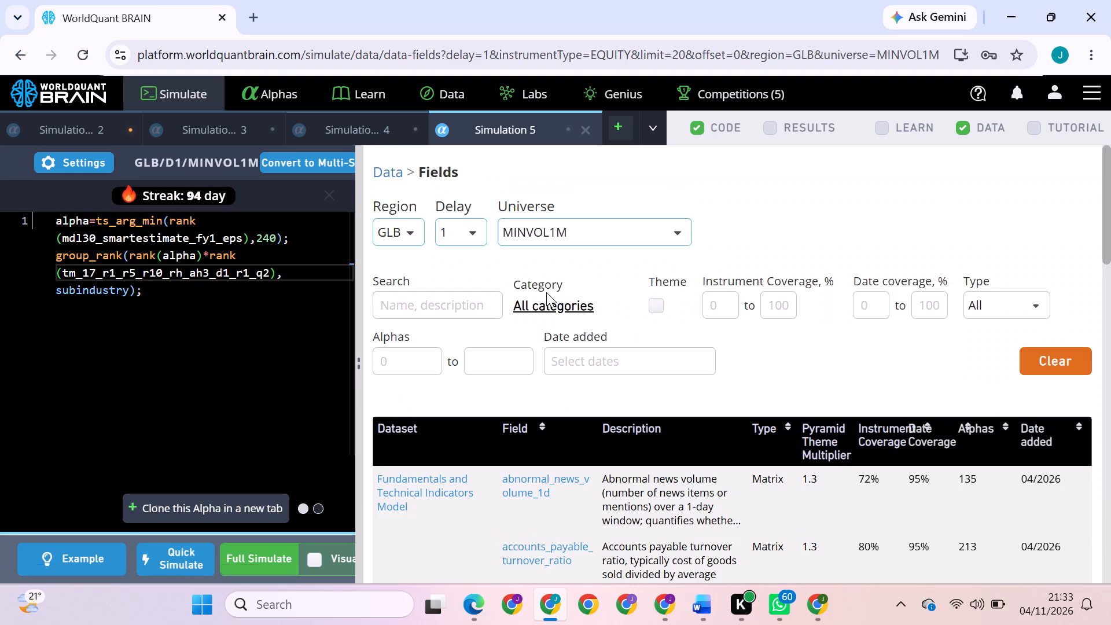
pyautogui.click(540, 300)
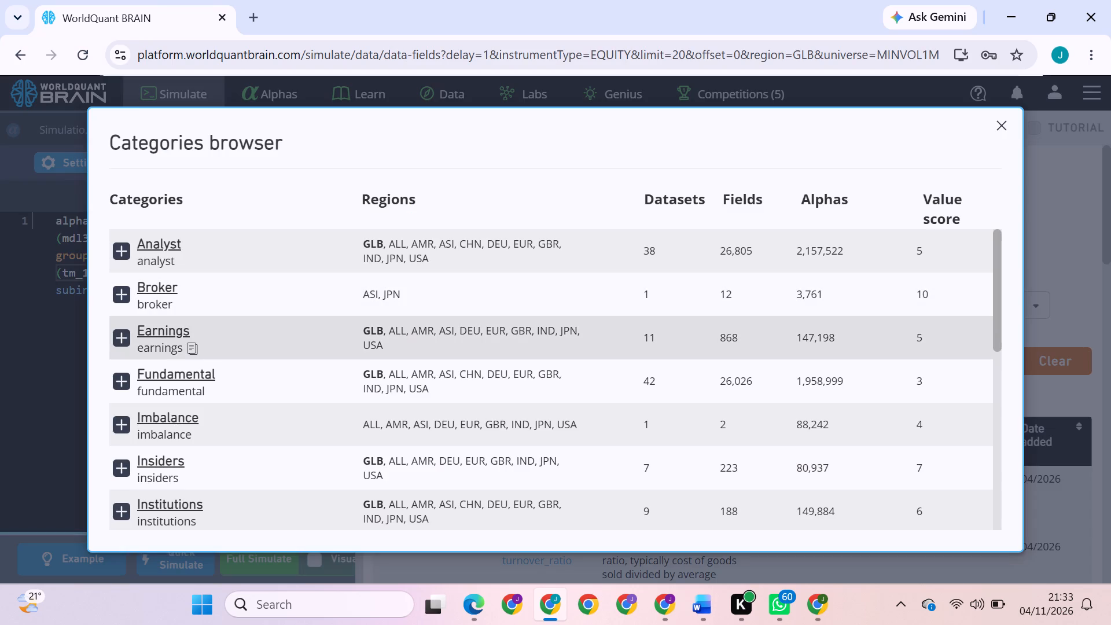
pyautogui.click(185, 373)
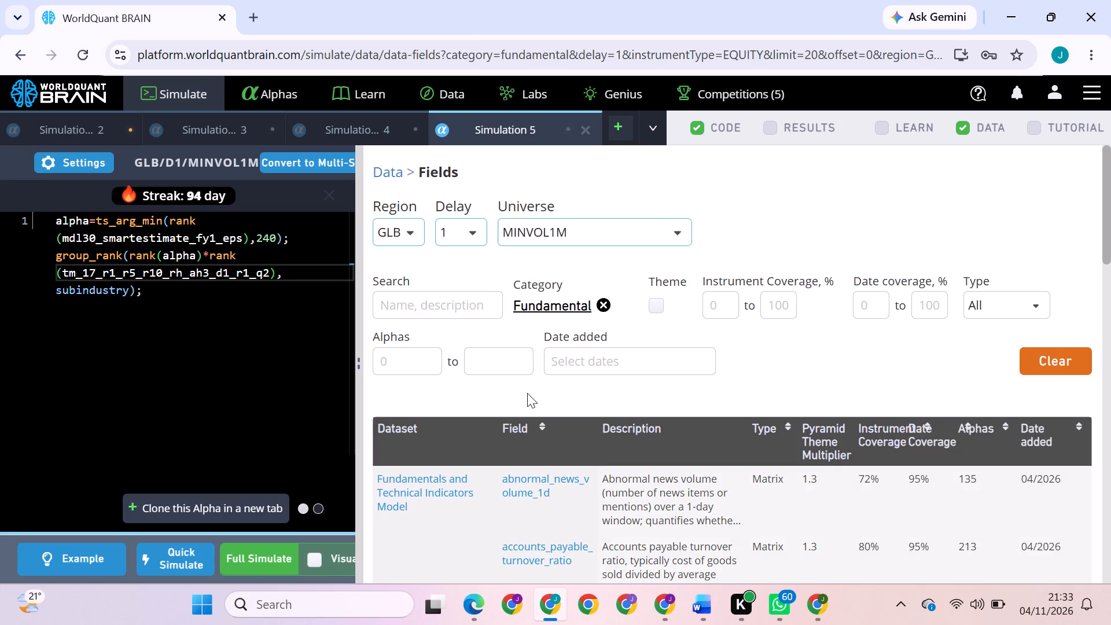
pyautogui.scroll(-2, 527, 393)
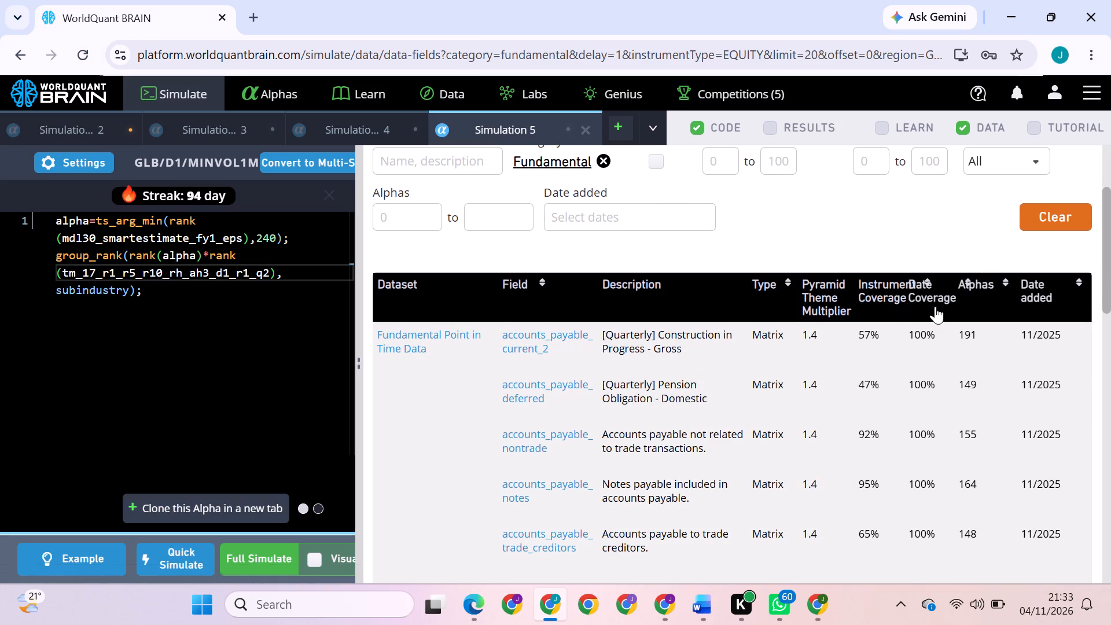
pyautogui.click(999, 279)
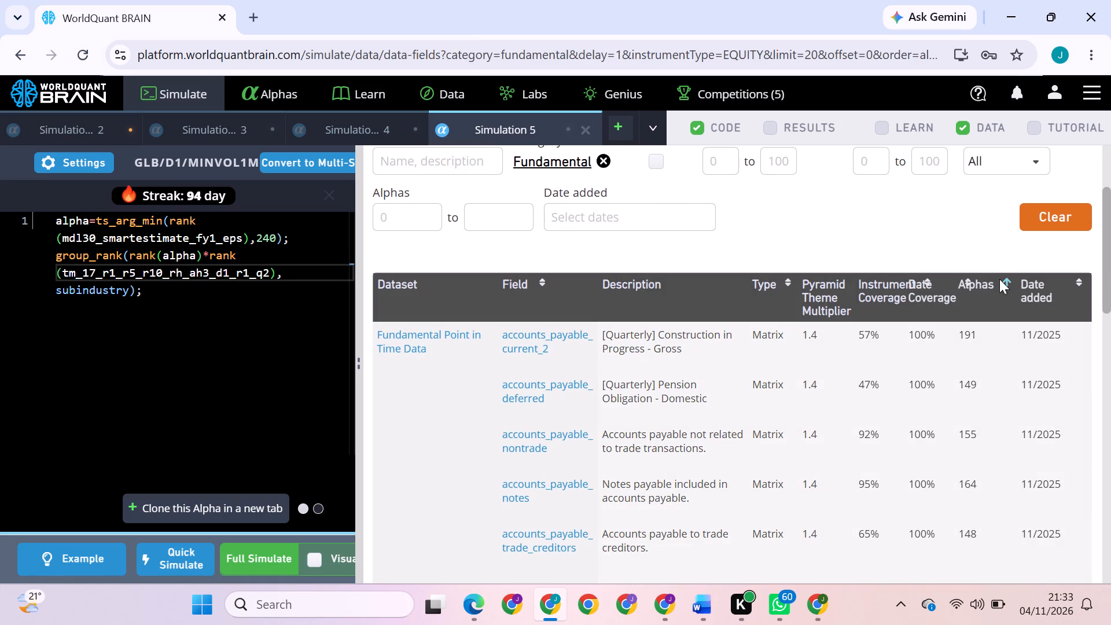
pyautogui.click(999, 279)
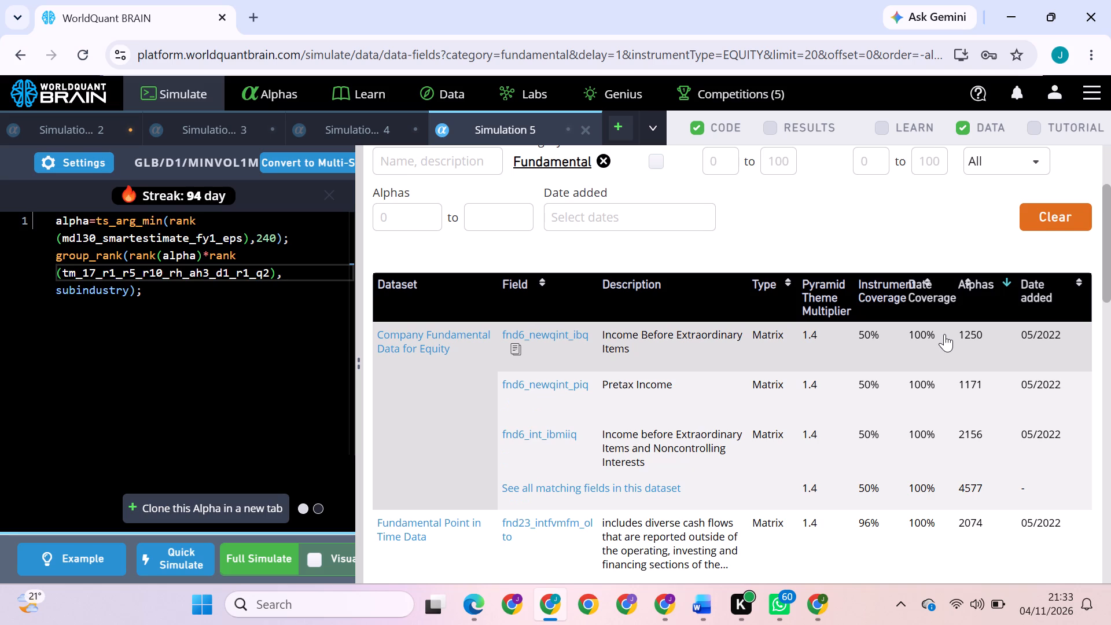
# Replace mdl30_smartestimate_fy1_eps in the Simulation 5 expression with fnd17_ebitda2ev from page 2 of the sorted Fundamental fields.
pyautogui.scroll(-4, 944, 334)
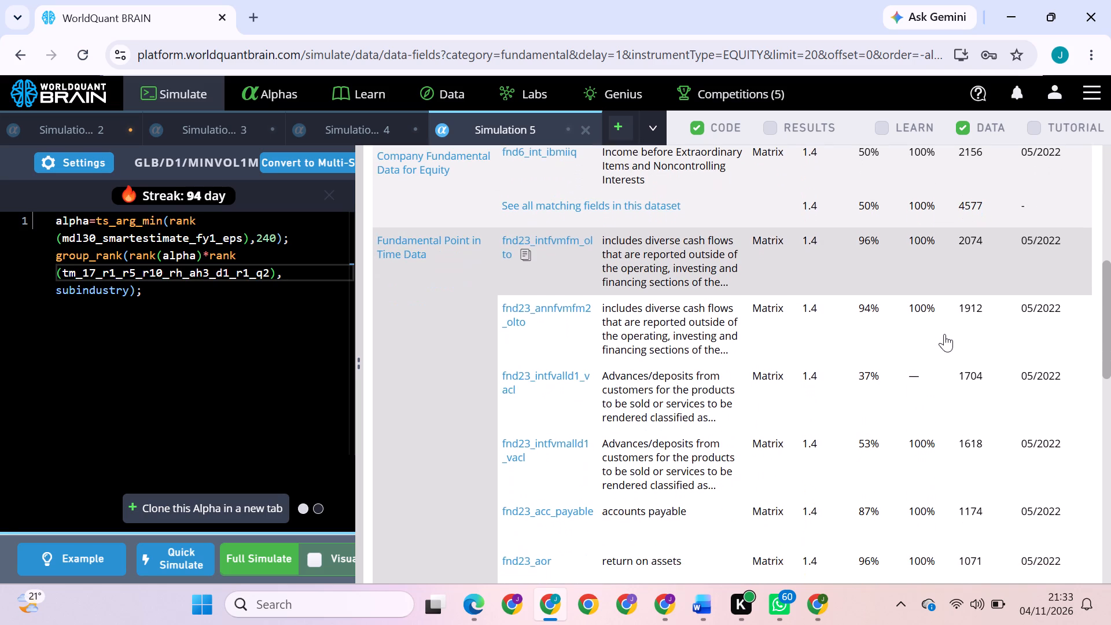
pyautogui.scroll(-4, 793, 385)
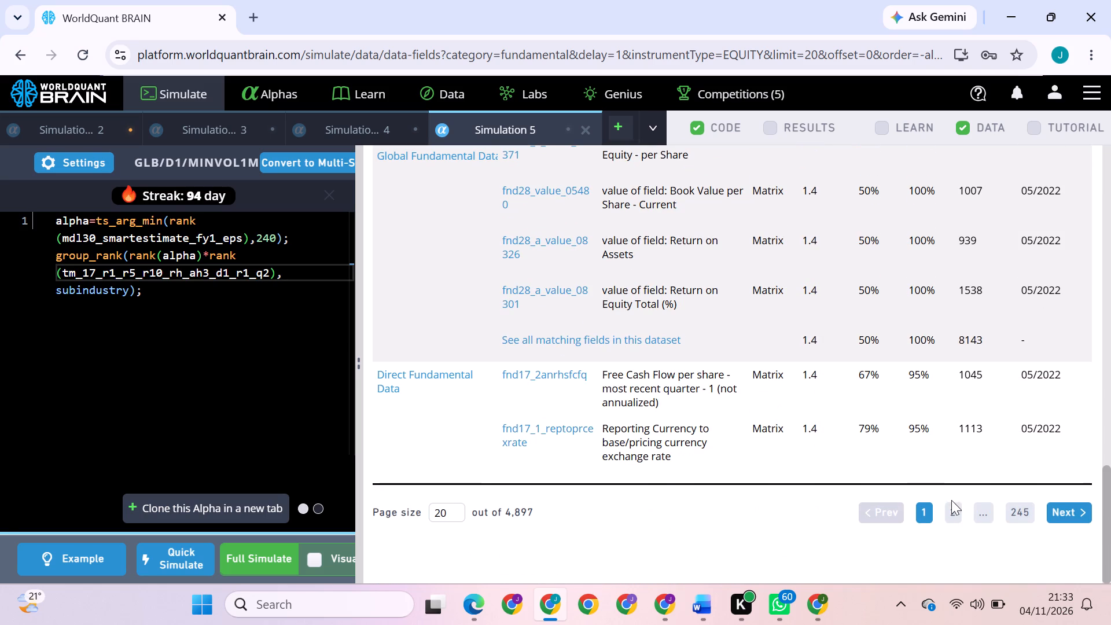
pyautogui.click(954, 514)
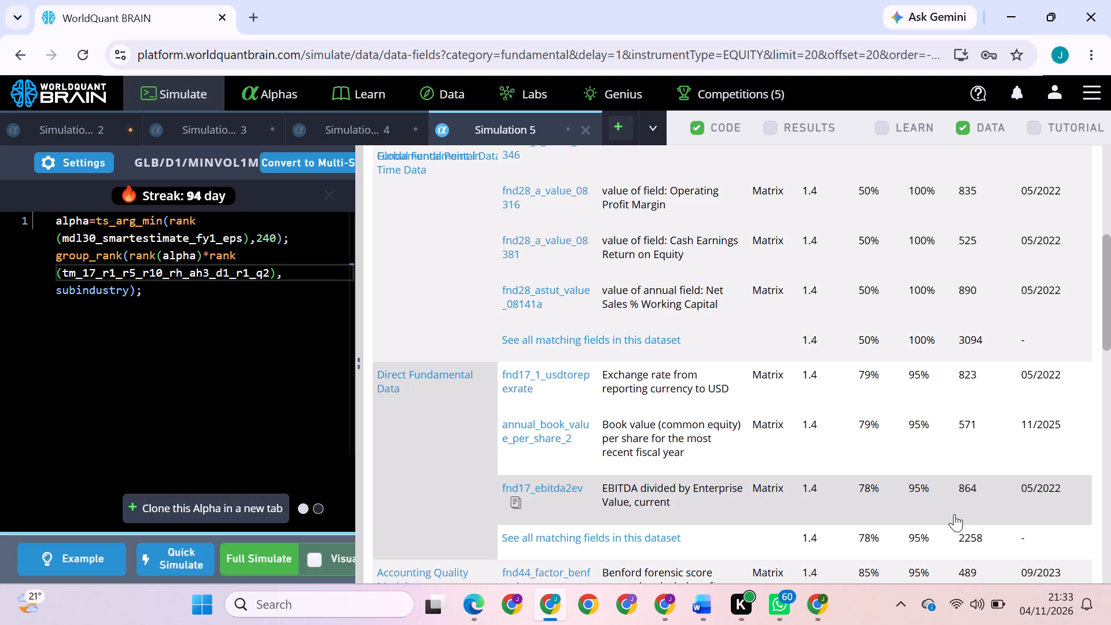
pyautogui.scroll(-2, 790, 471)
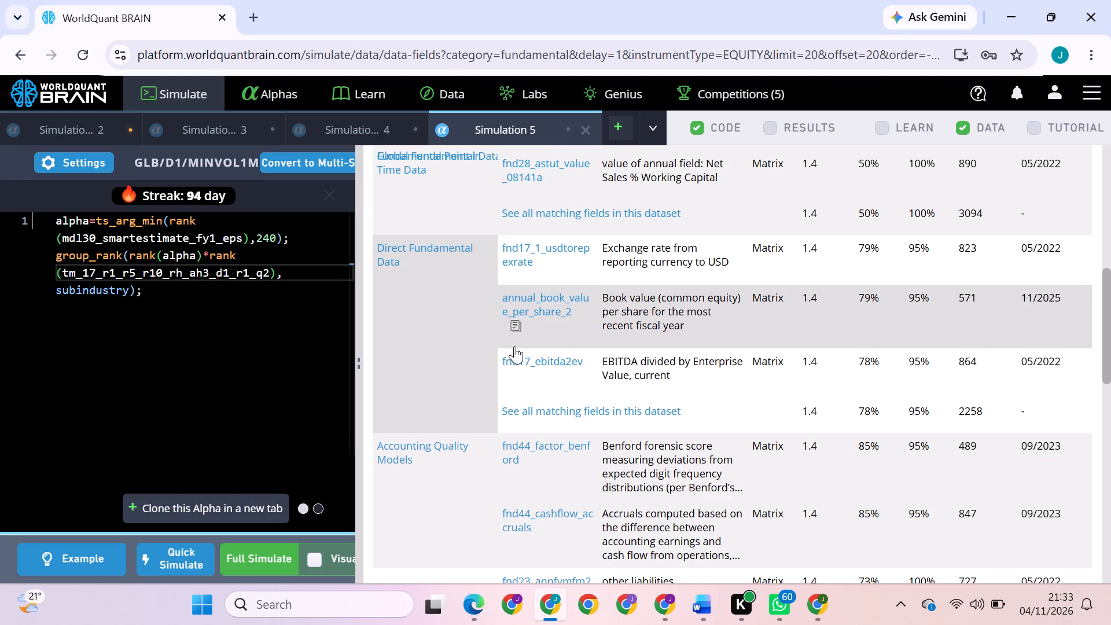
pyautogui.click(517, 378)
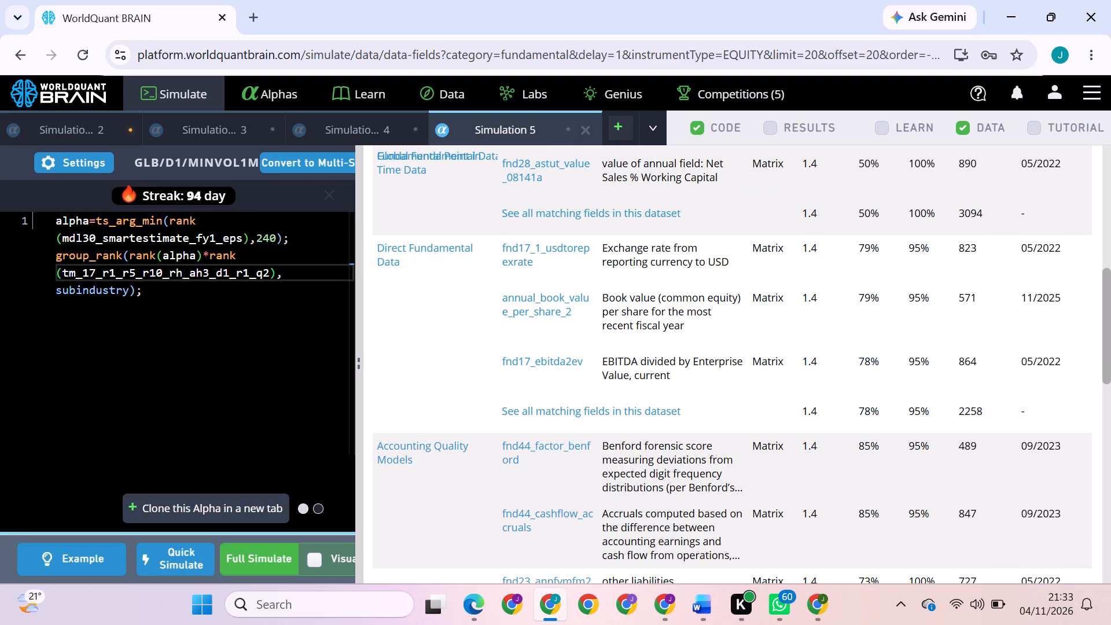
pyautogui.doubleClick(189, 240)
pyautogui.hotkey('ctrl', 'v')
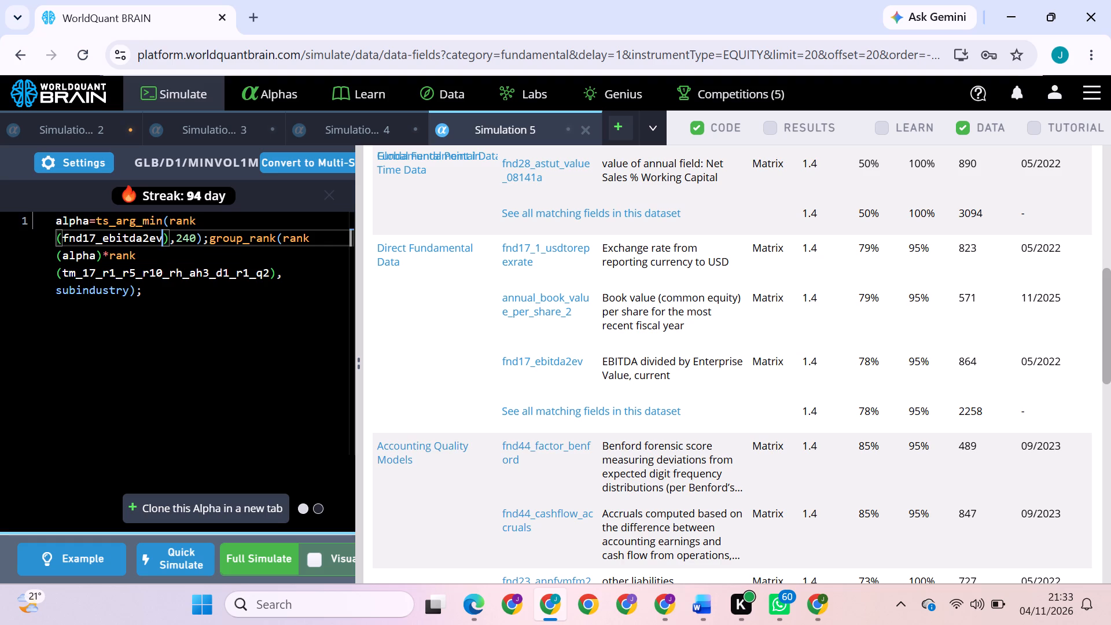
# Run the full simulation of the Simulation 5 alpha.
pyautogui.click(245, 554)
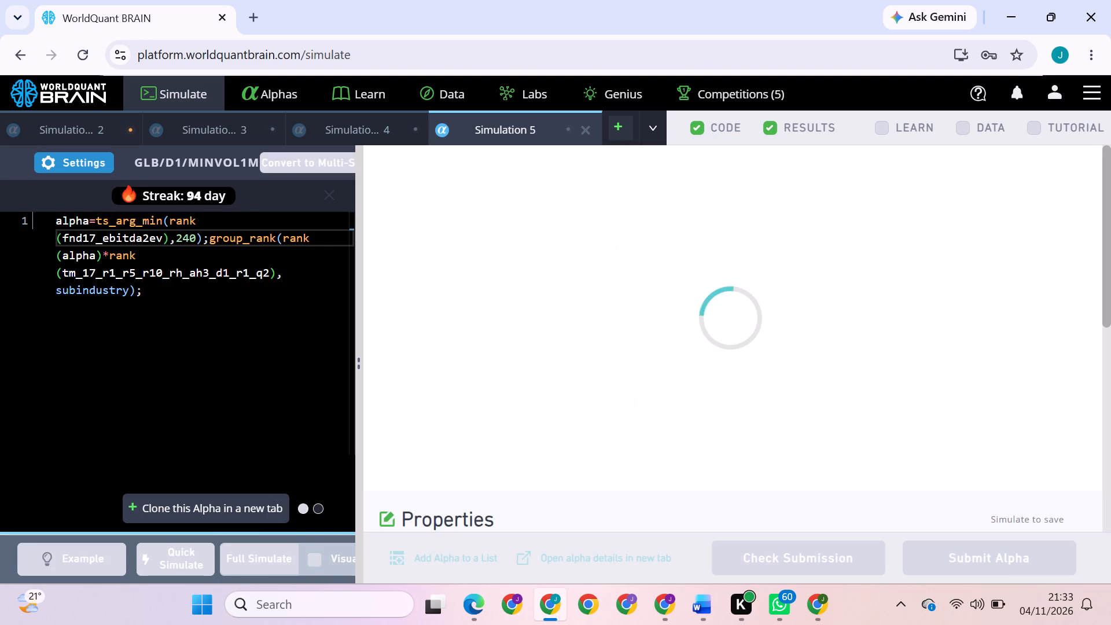
# Switch to Simulation 4 and browse to page 3 of its Fundamental fields sorted by Alphas count.
pyautogui.click(349, 128)
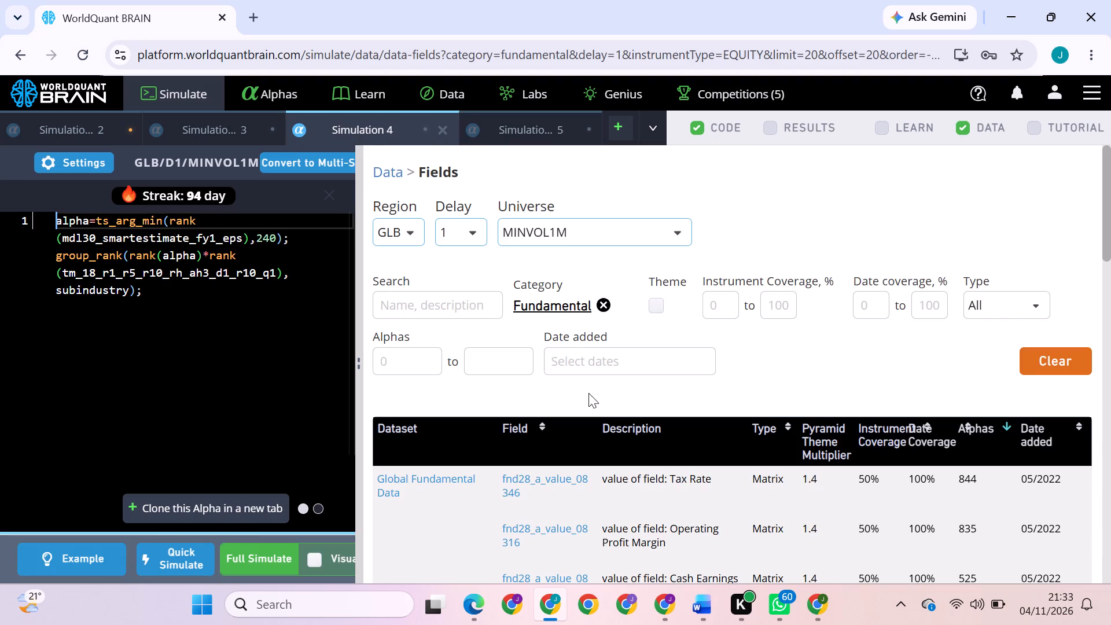
pyautogui.scroll(-5, 588, 393)
pyautogui.scroll(-2, 745, 391)
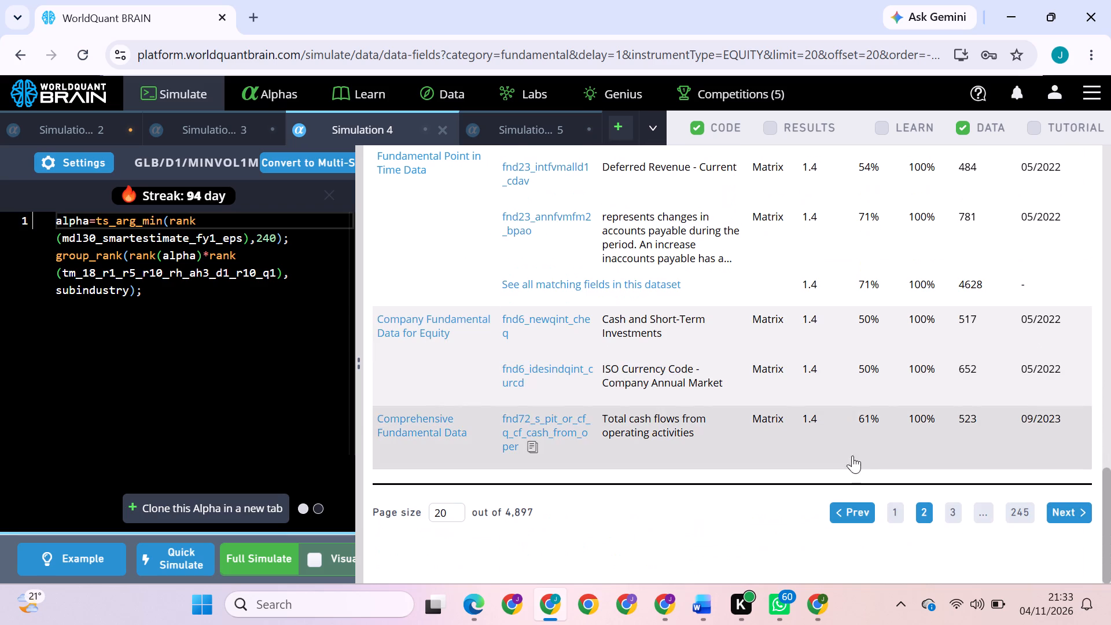
pyautogui.click(951, 510)
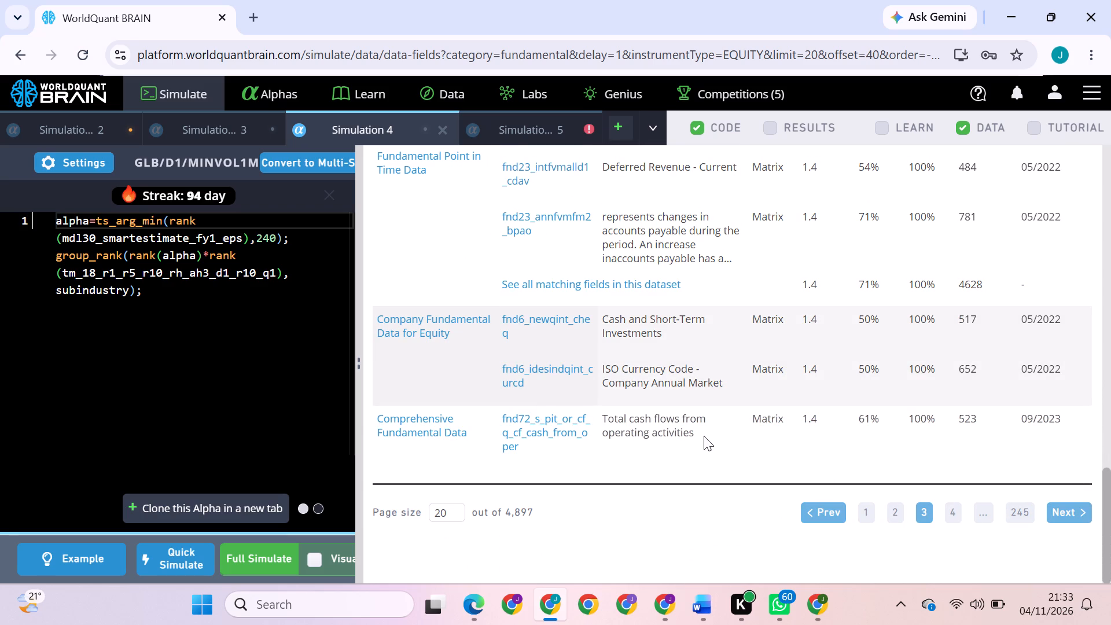
pyautogui.scroll(5, 605, 356)
# Return to Simulation 5, reopen its data fields list and change the category filter to Other.
pyautogui.click(505, 127)
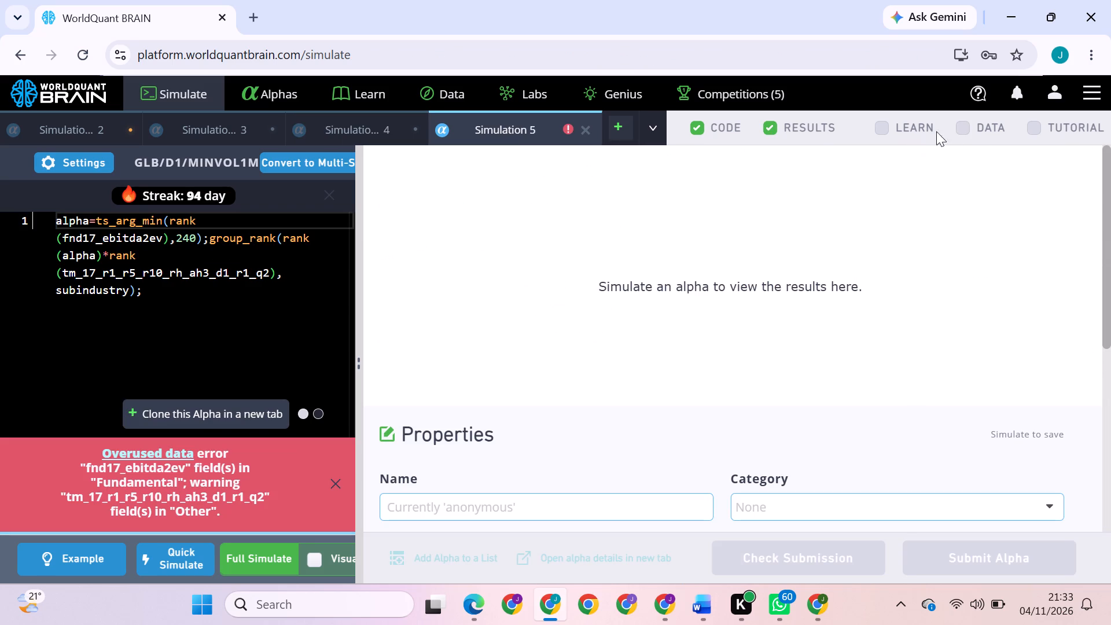
pyautogui.click(966, 130)
pyautogui.click(574, 306)
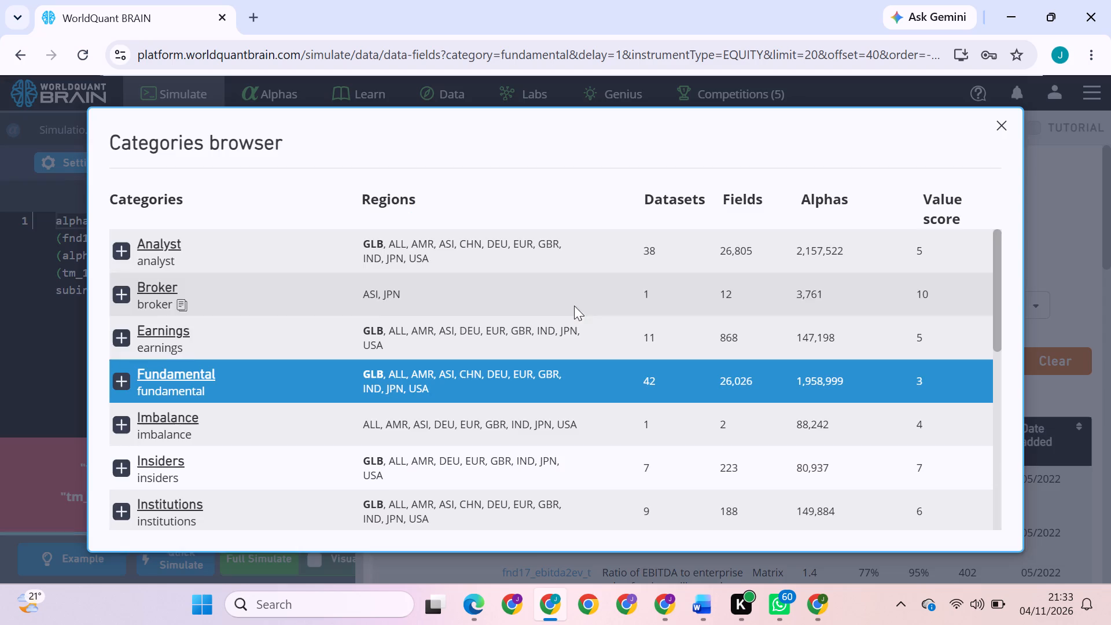
pyautogui.scroll(-2, 249, 399)
pyautogui.scroll(-1, 172, 466)
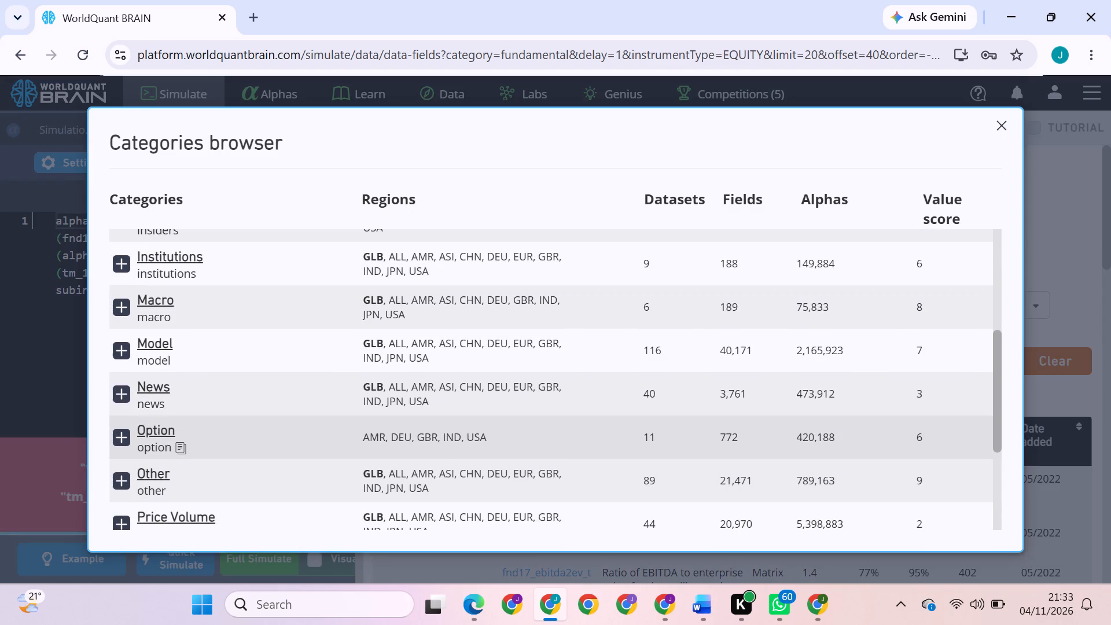
pyautogui.click(147, 472)
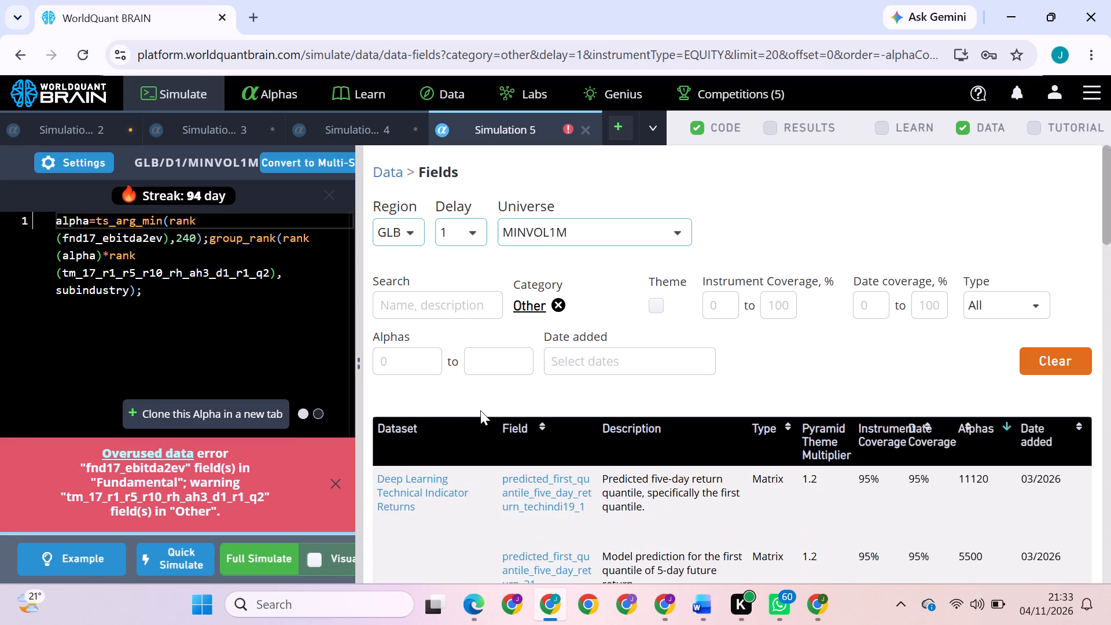
# Browse the Other-category fields sorted by Alphas count and go to page 2 of the list.
pyautogui.scroll(-9, 480, 410)
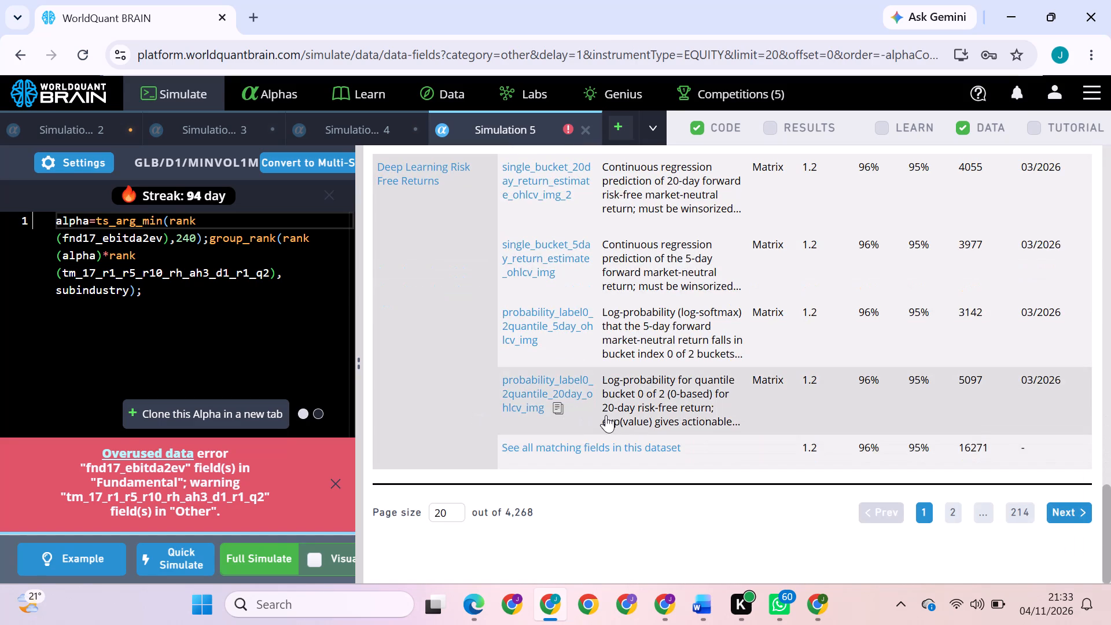
pyautogui.click(952, 515)
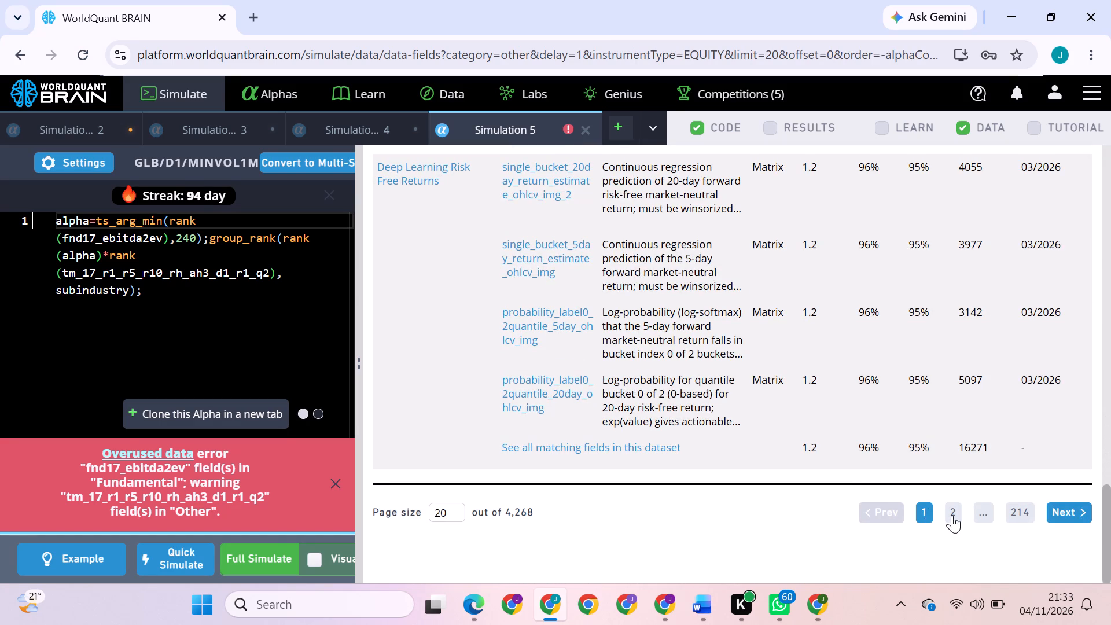
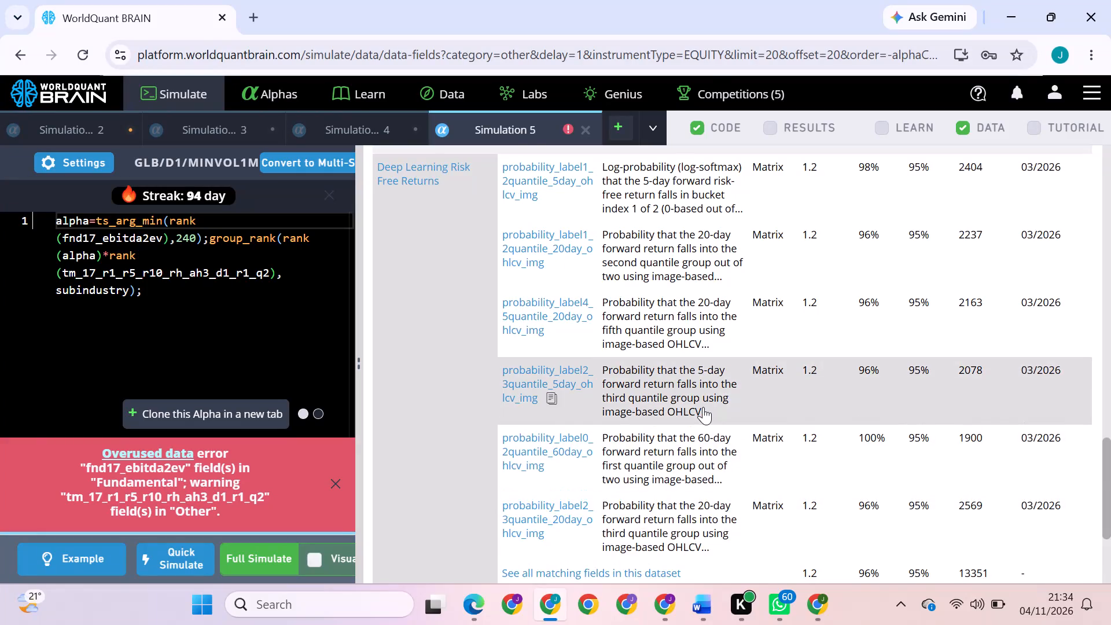
# Open page 3 of the Other-category fields sorted by Alphas count and examine the fields listed there.
pyautogui.scroll(-5, 703, 407)
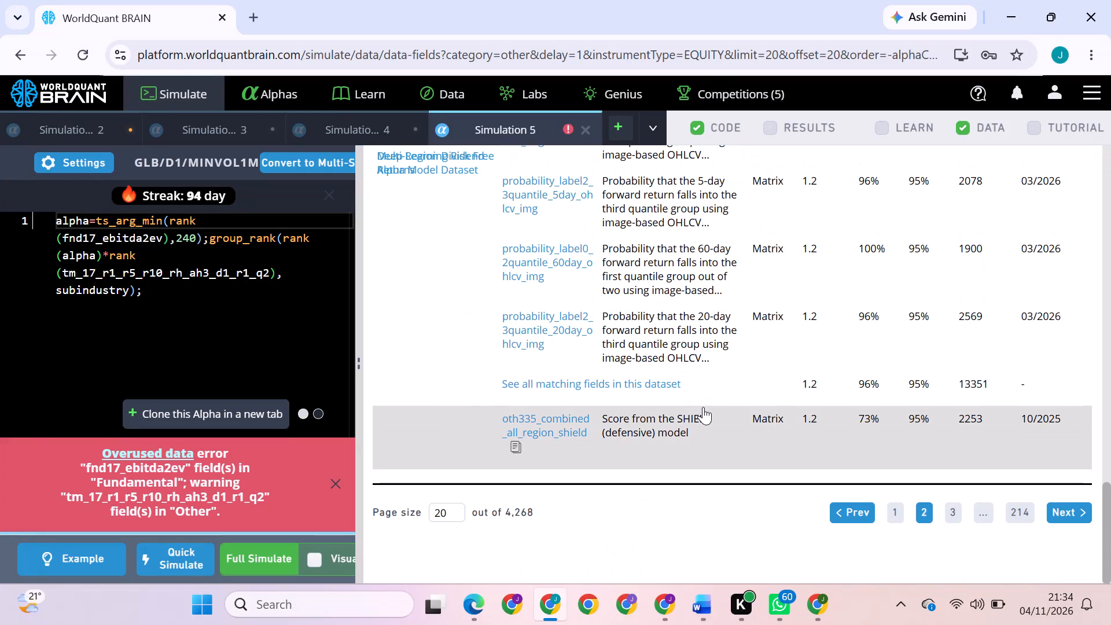
pyautogui.click(958, 519)
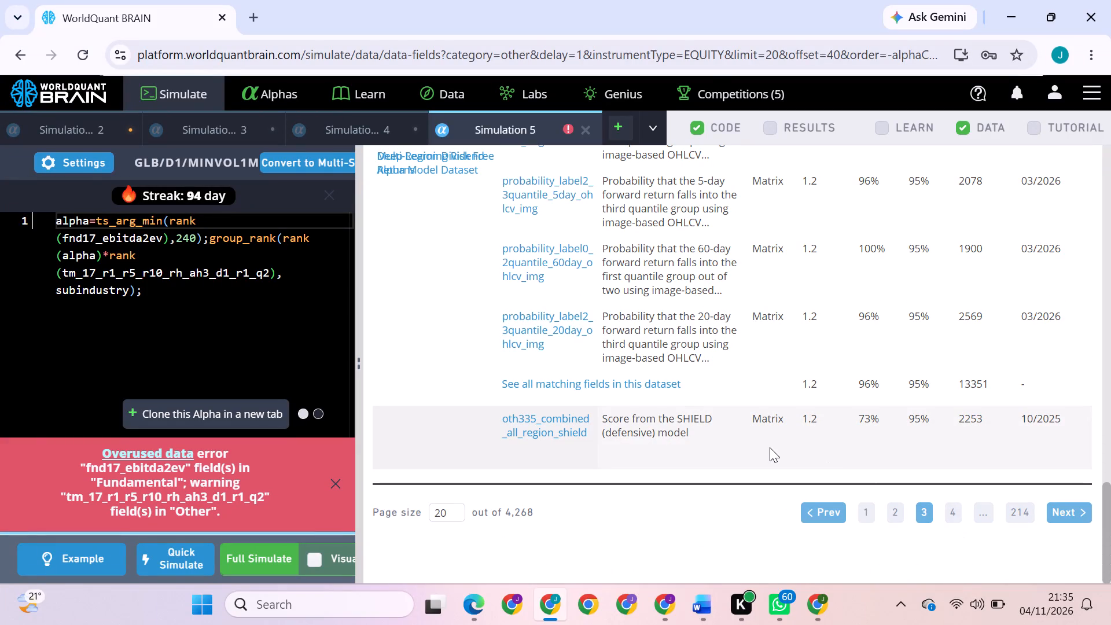
pyautogui.scroll(4, 670, 374)
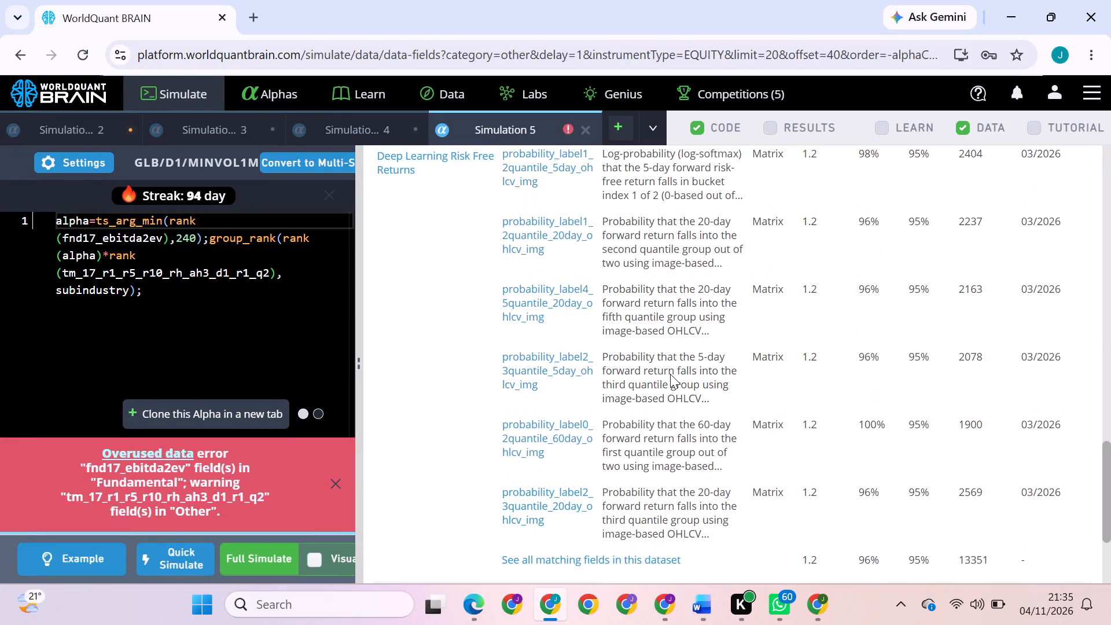
pyautogui.scroll(2, 670, 374)
pyautogui.scroll(-1, 670, 374)
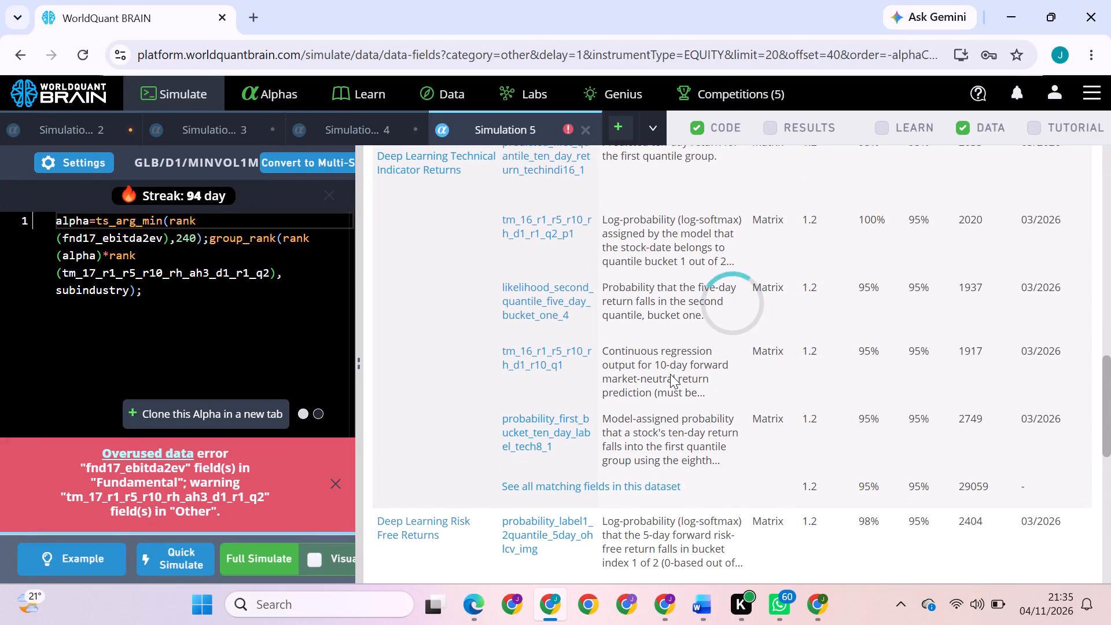
pyautogui.scroll(-5, 670, 374)
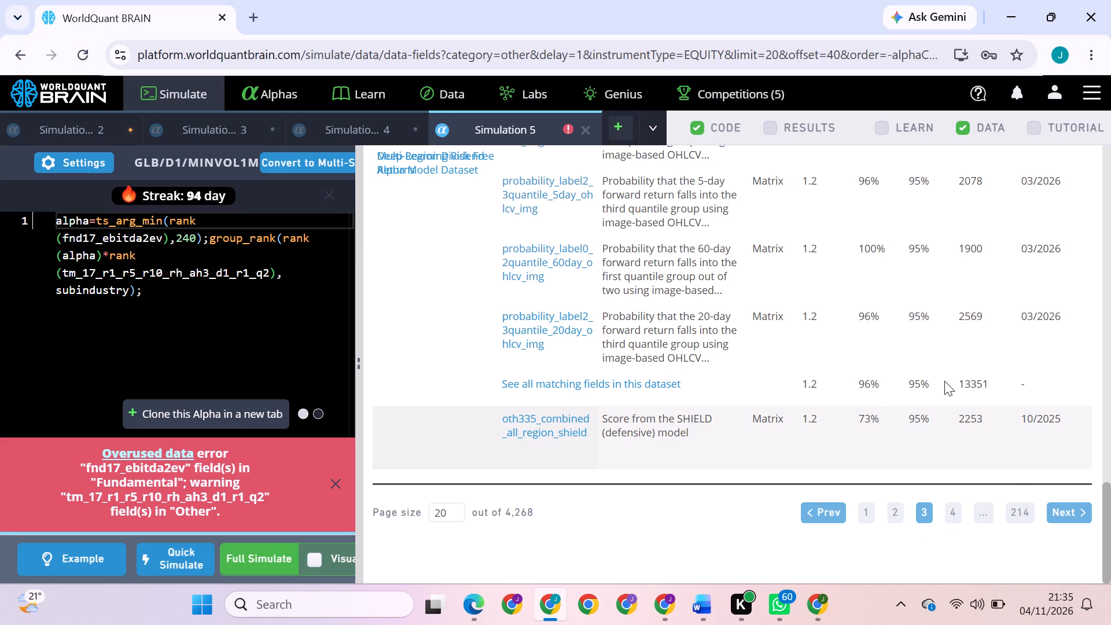
pyautogui.scroll(3, 967, 412)
pyautogui.scroll(-4, 967, 412)
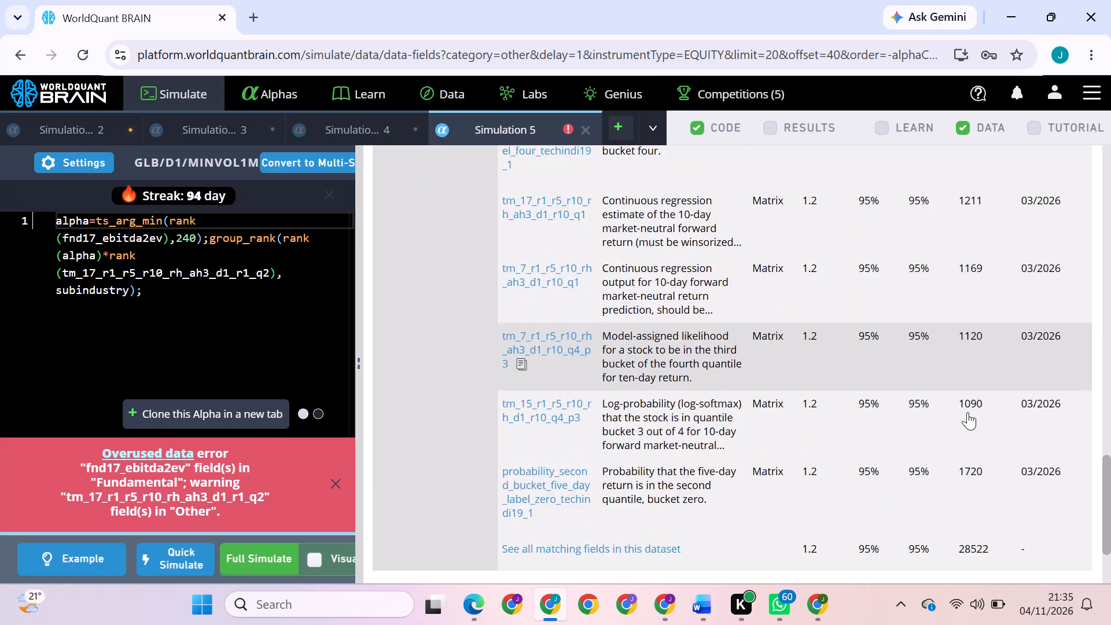
pyautogui.scroll(-2, 967, 412)
# Go through pages 4, 5 and 6 of the Other-category fields, examining them for a less-used replacement field.
pyautogui.click(954, 514)
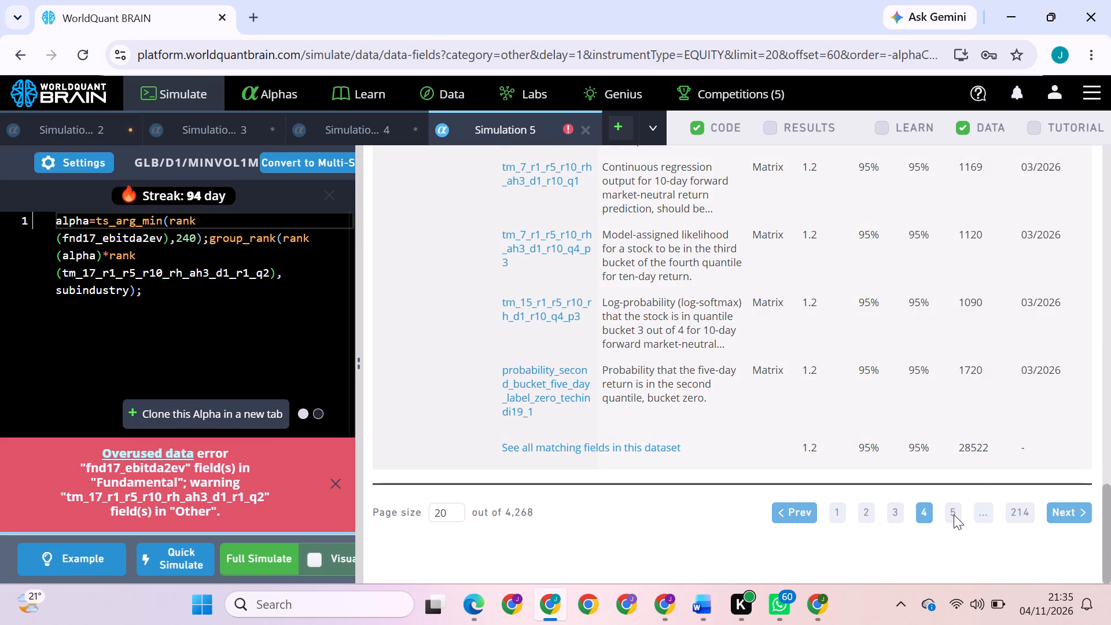
pyautogui.scroll(3, 914, 388)
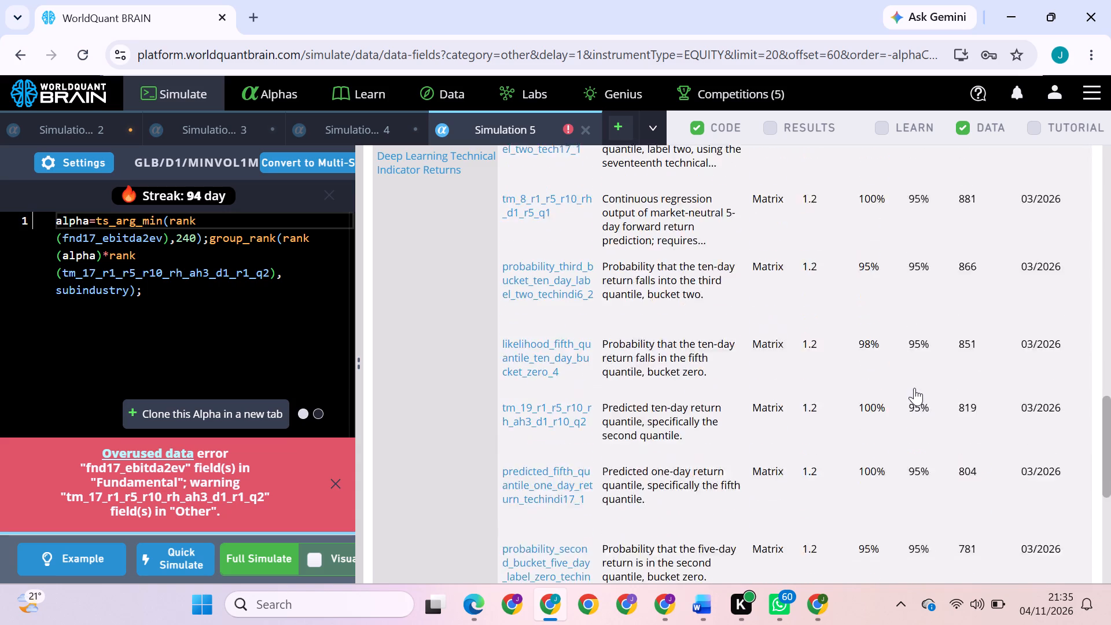
pyautogui.scroll(-2, 914, 388)
pyautogui.click(952, 517)
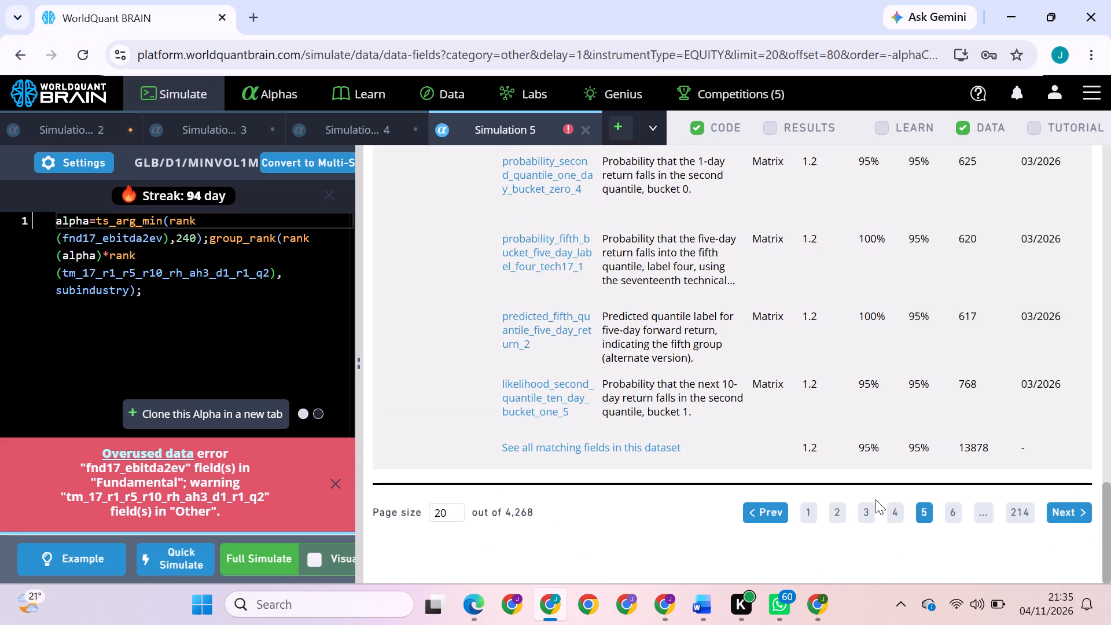
pyautogui.scroll(12, 875, 499)
pyautogui.scroll(-9, 875, 499)
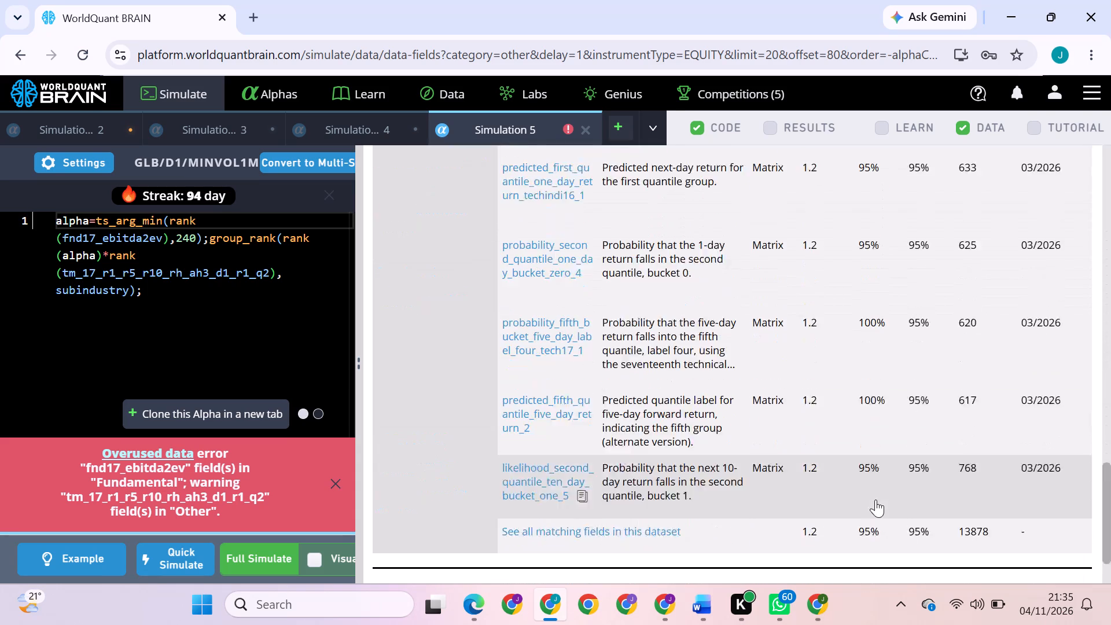
pyautogui.click(953, 512)
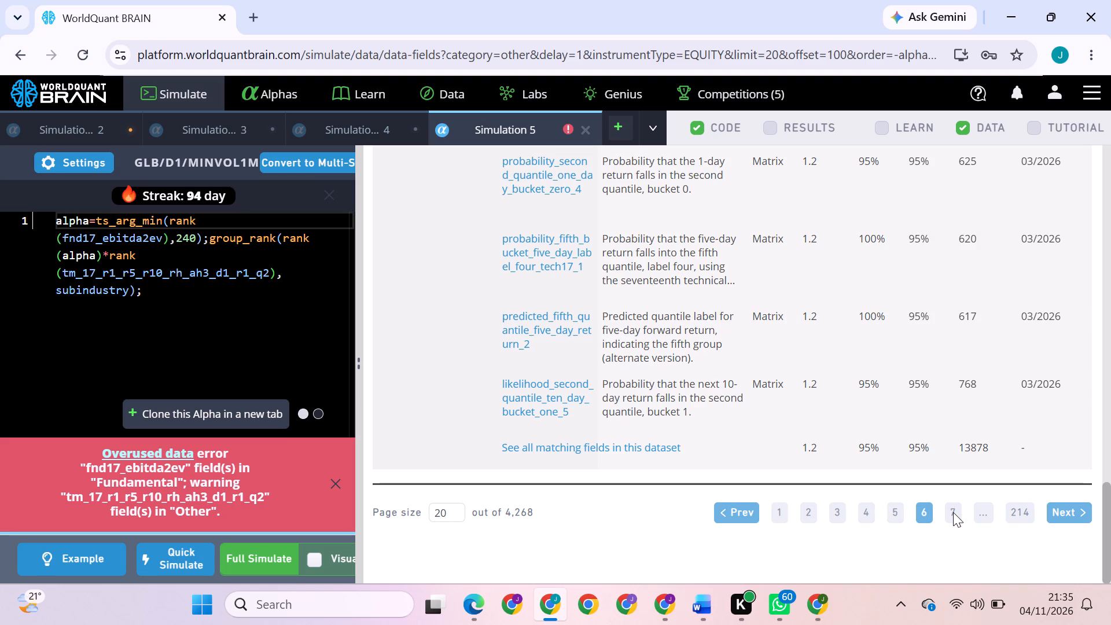
pyautogui.scroll(-2, 953, 512)
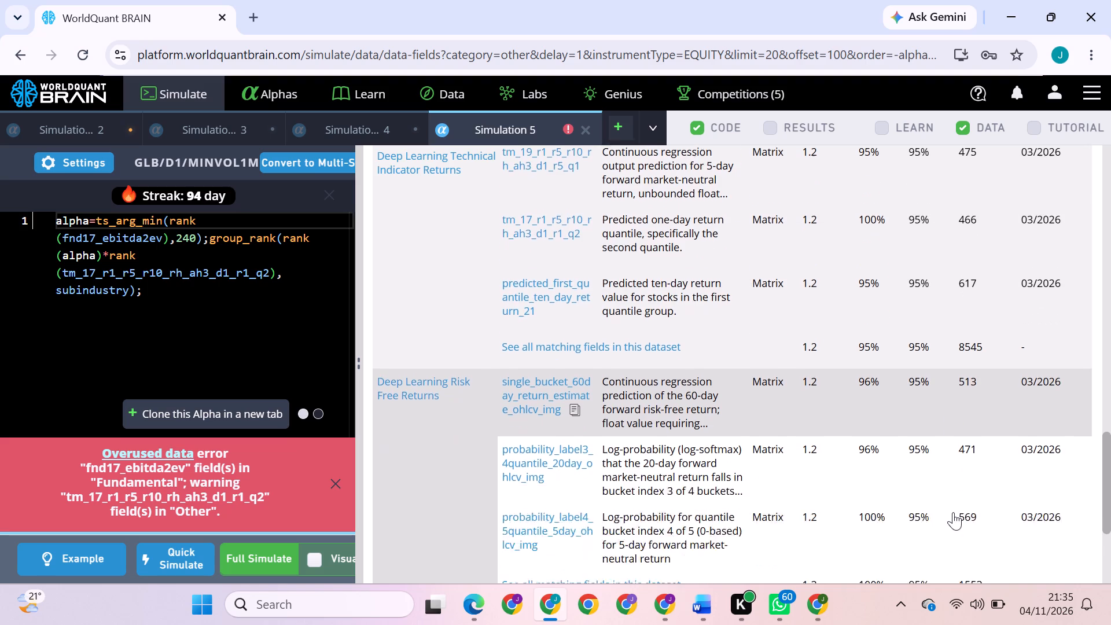
pyautogui.scroll(4, 953, 512)
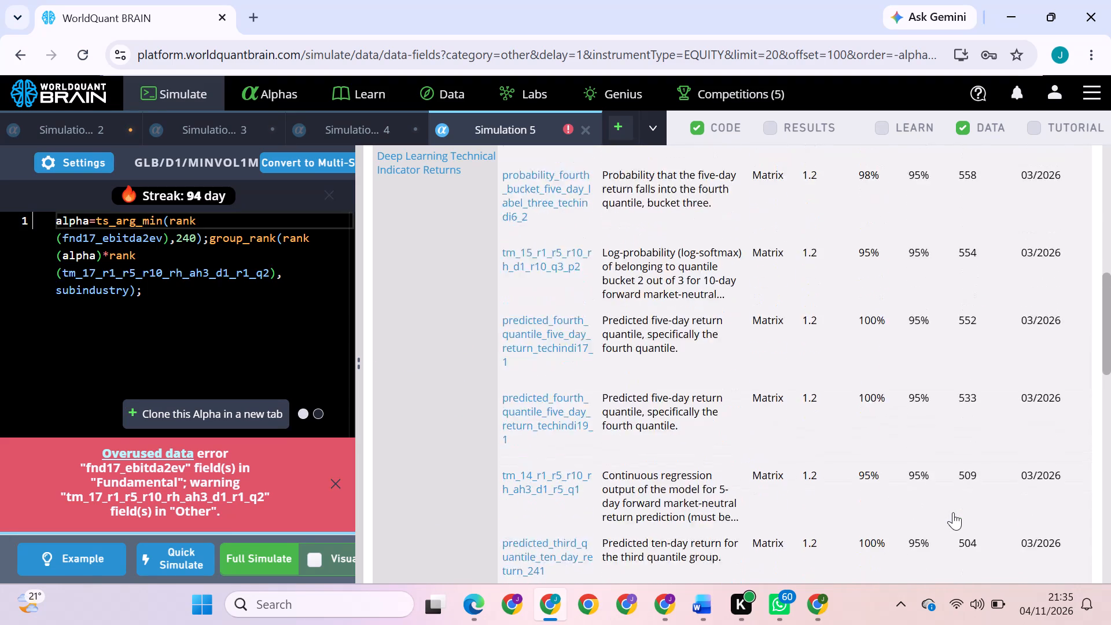
pyautogui.scroll(-8, 953, 512)
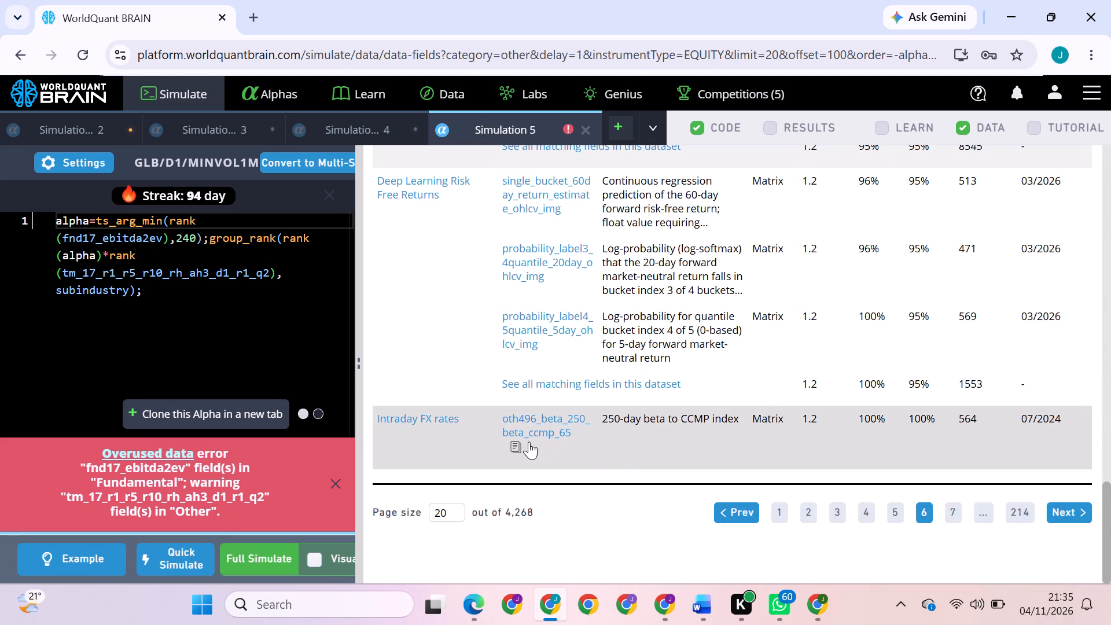
# Replace fnd17_ebitda2ev with oth496_beta_250_beta_ccmp_65 in the Simulation 5 alpha and run its full simulation.
pyautogui.click(516, 444)
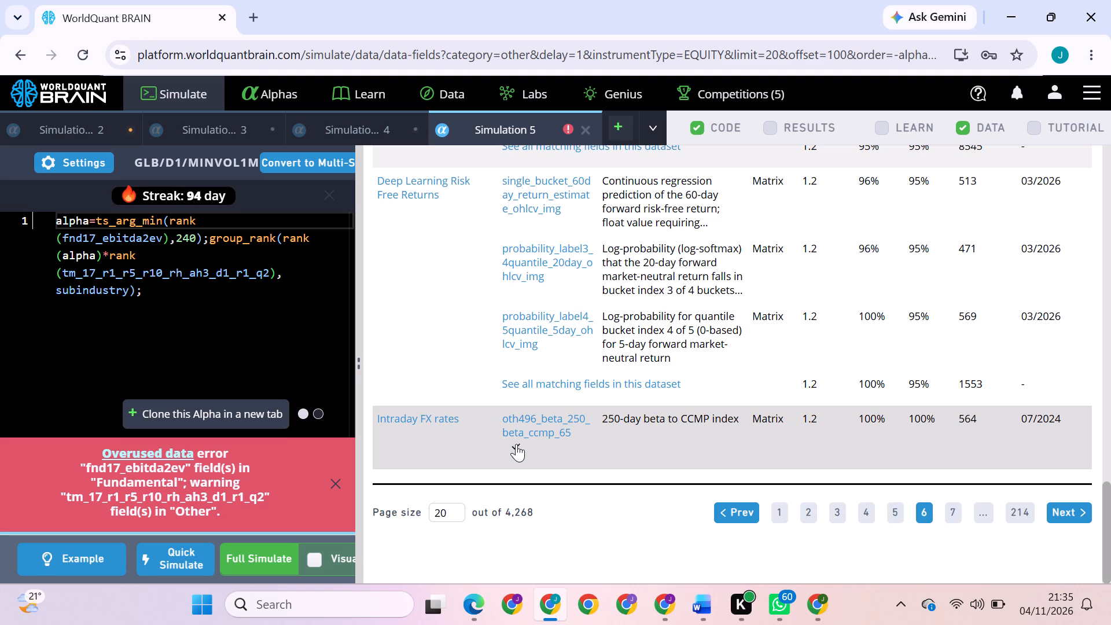
pyautogui.doubleClick(141, 245)
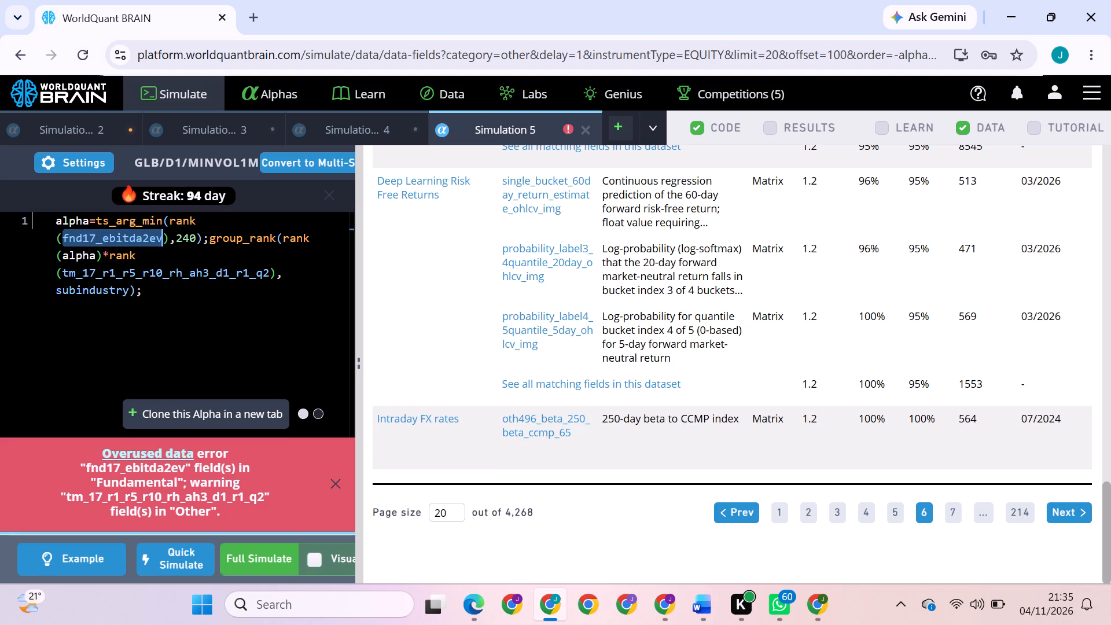
pyautogui.hotkey('ctrl', 'v')
pyautogui.click(238, 557)
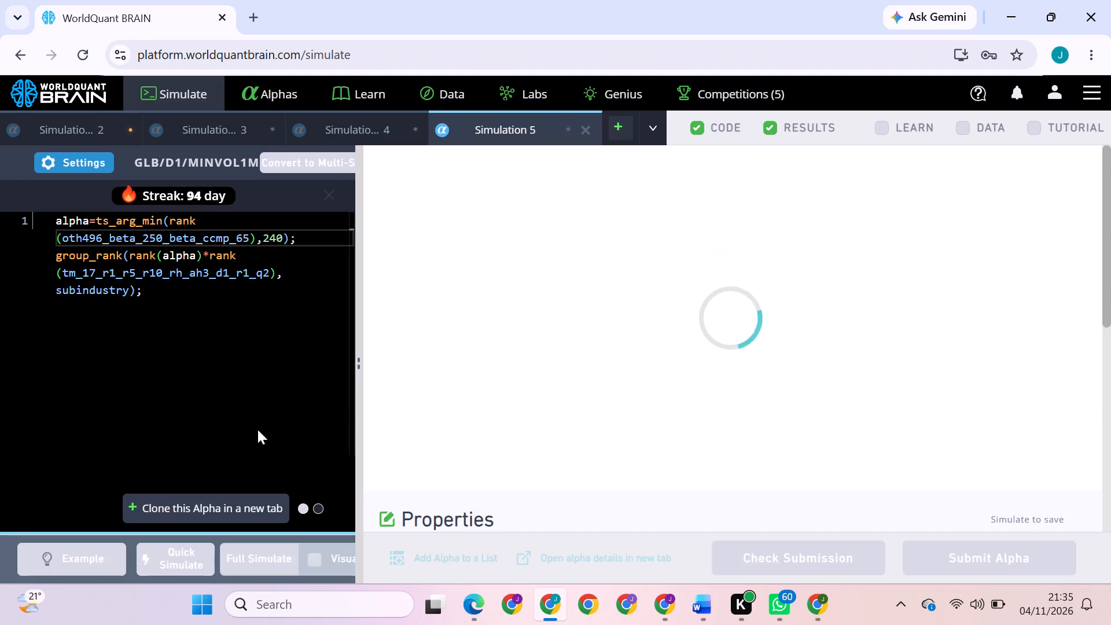
# Switch to Simulation 4 and change the data fields category filter from Other to Risk.
pyautogui.click(341, 115)
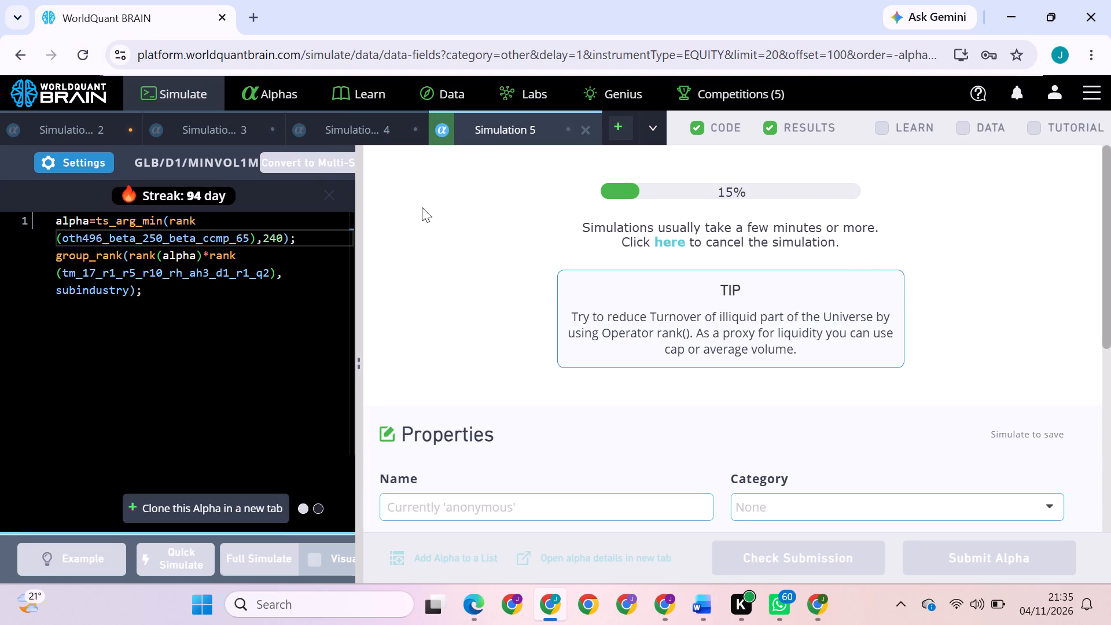
pyautogui.scroll(-2, 511, 311)
pyautogui.scroll(-4, 553, 372)
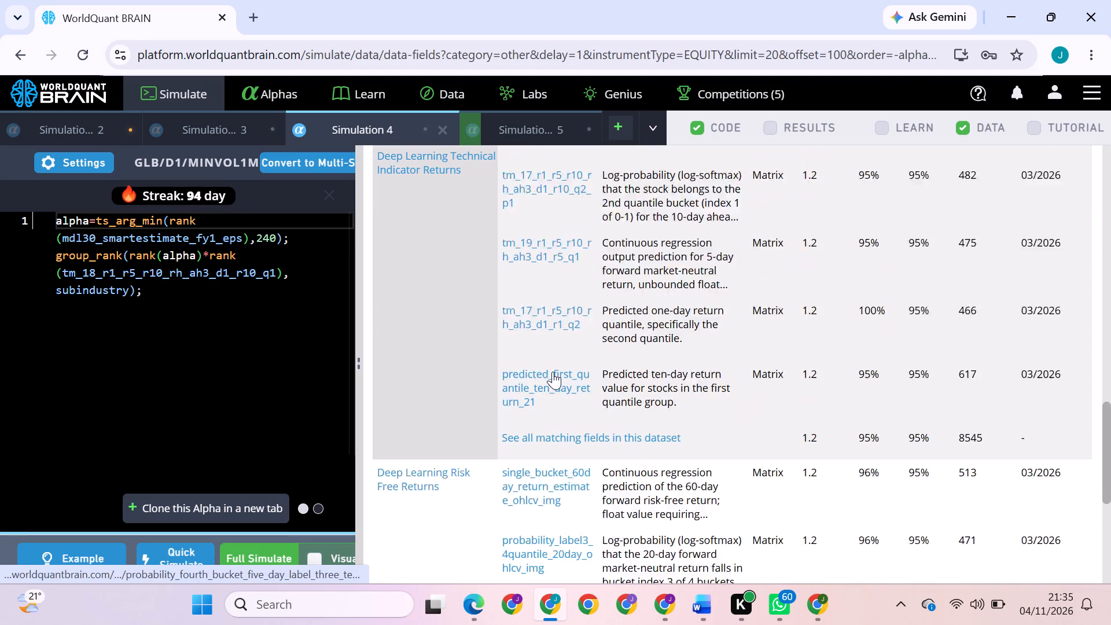
pyautogui.scroll(-2, 553, 372)
pyautogui.scroll(13, 641, 264)
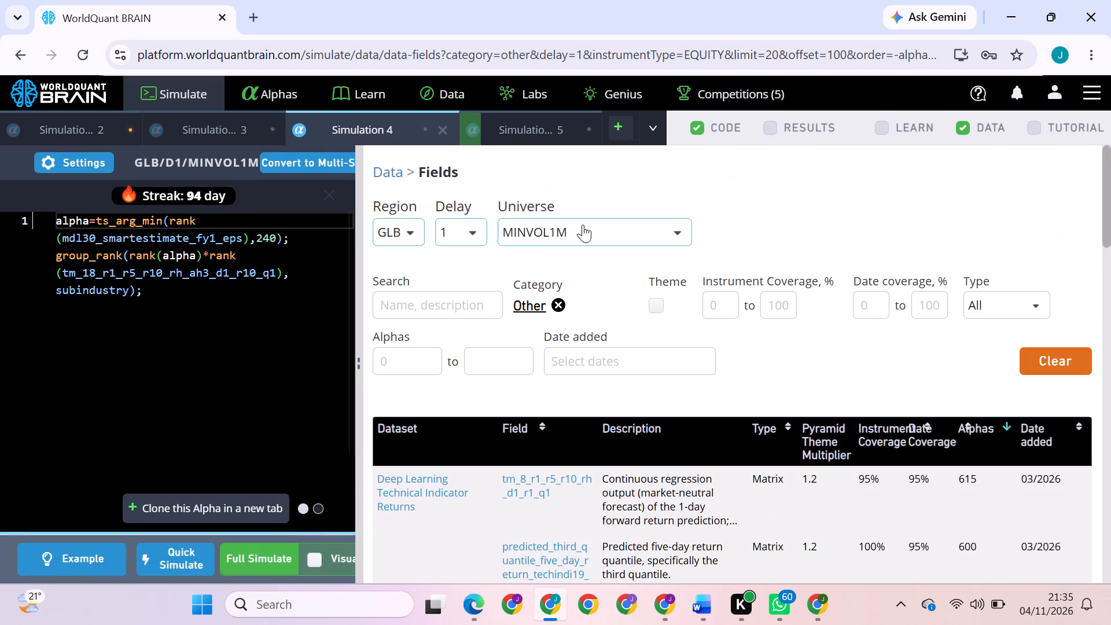
pyautogui.click(527, 302)
pyautogui.scroll(-2, 284, 388)
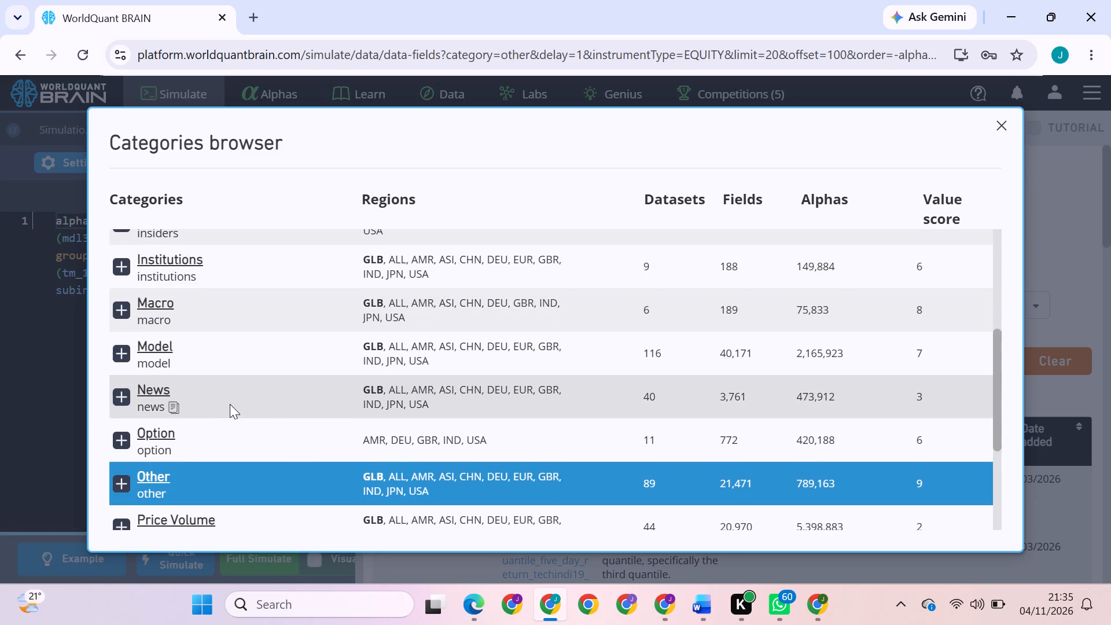
pyautogui.scroll(-2, 154, 427)
pyautogui.click(148, 371)
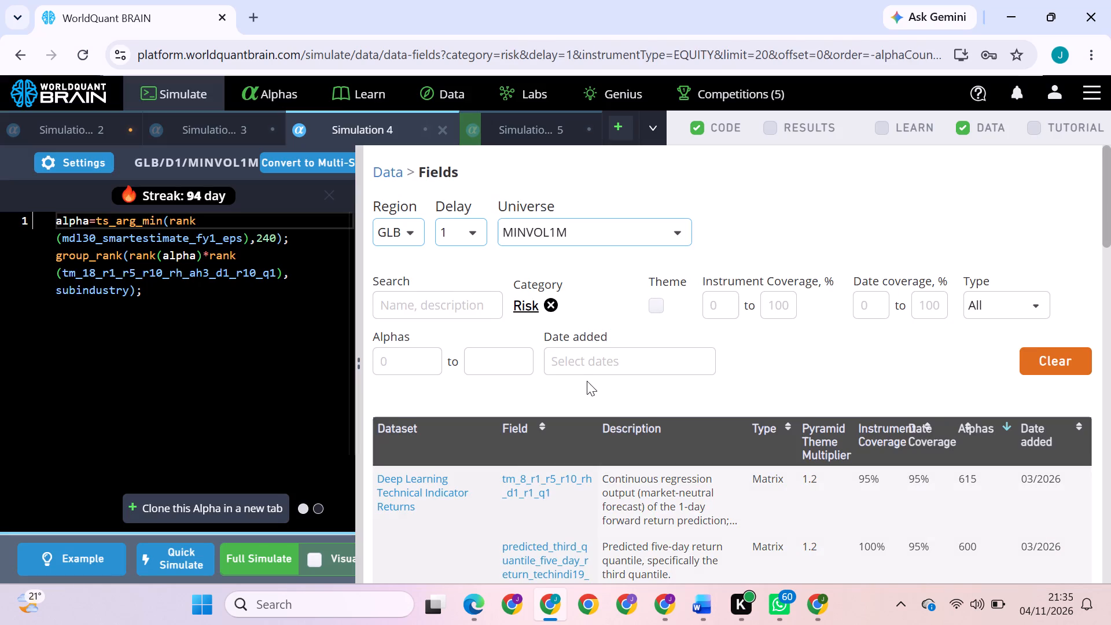
# Replace mdl30_smartestimate_fy1_eps with the Risk field rsk70_mfm2_gemtrd_momentum in the Simulation 4 alpha and run its full simulation.
pyautogui.scroll(-3, 590, 384)
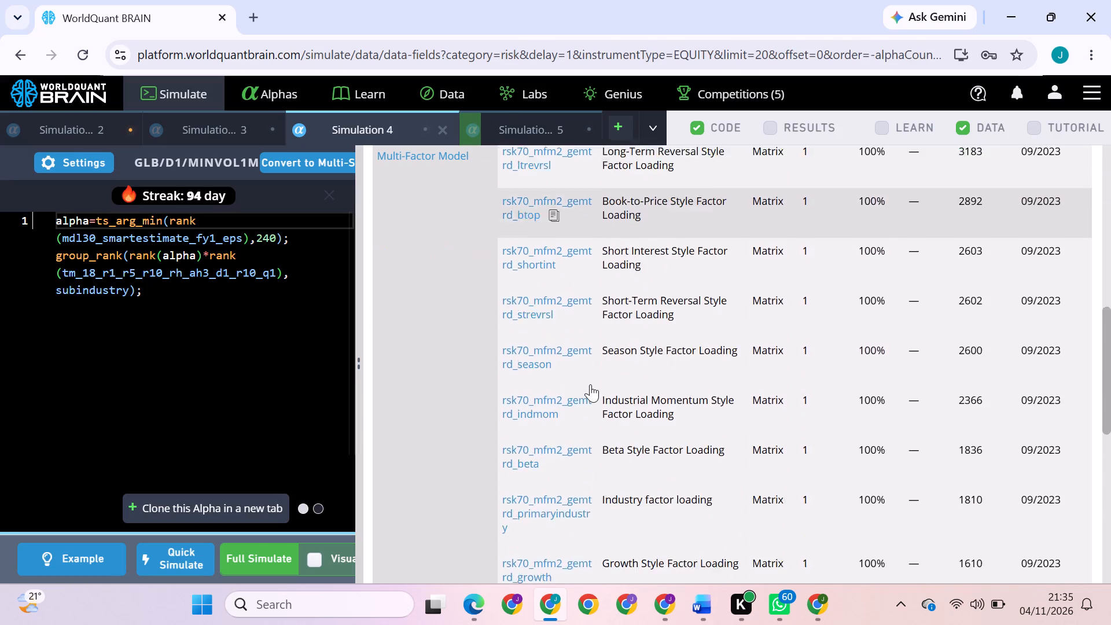
pyautogui.scroll(-2, 590, 384)
pyautogui.scroll(-1, 577, 451)
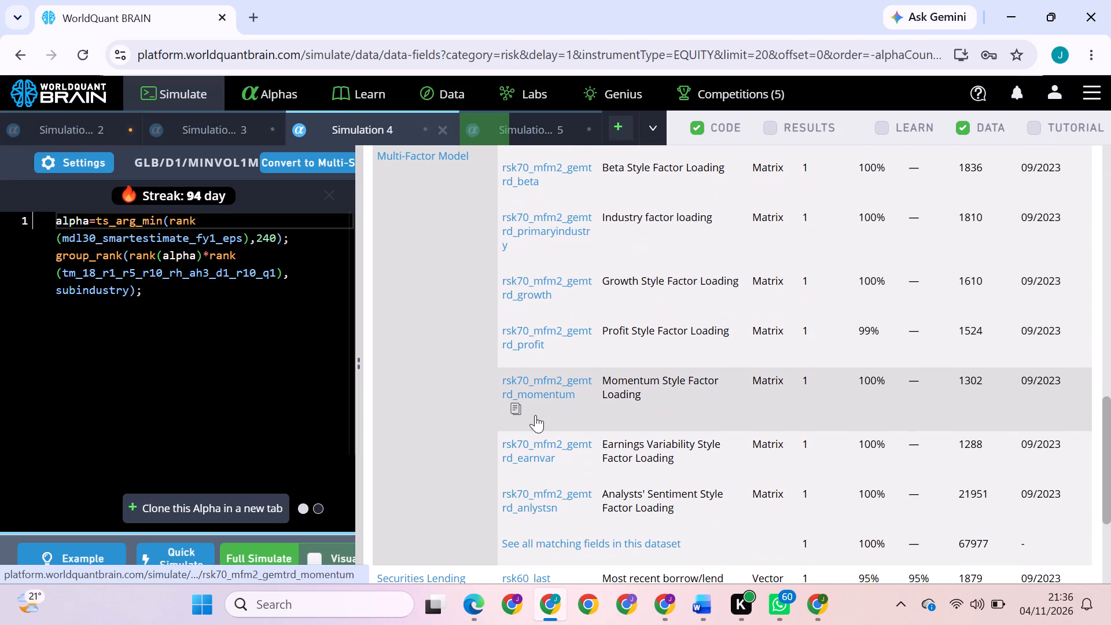
pyautogui.click(519, 412)
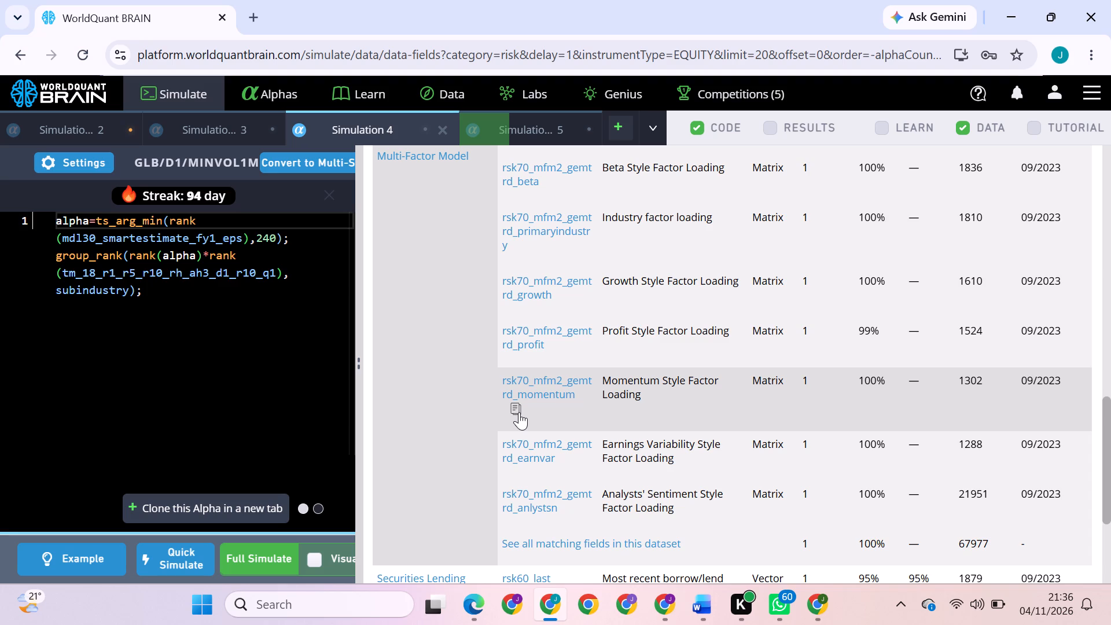
pyautogui.click(521, 412)
pyautogui.doubleClick(203, 239)
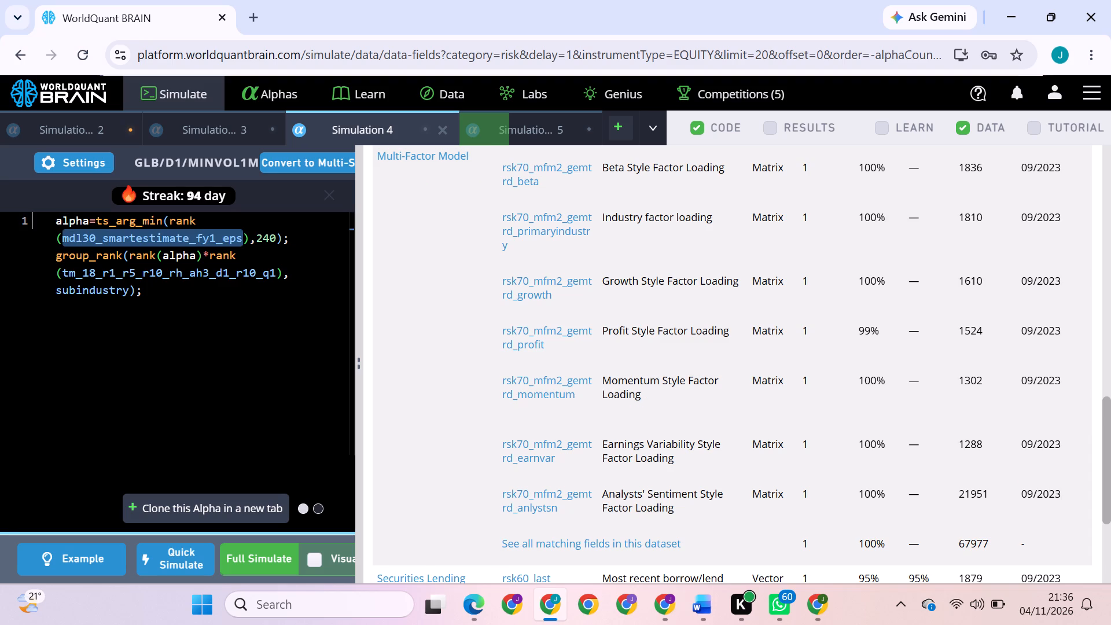
pyautogui.hotkey('ctrl', 'v')
pyautogui.click(242, 551)
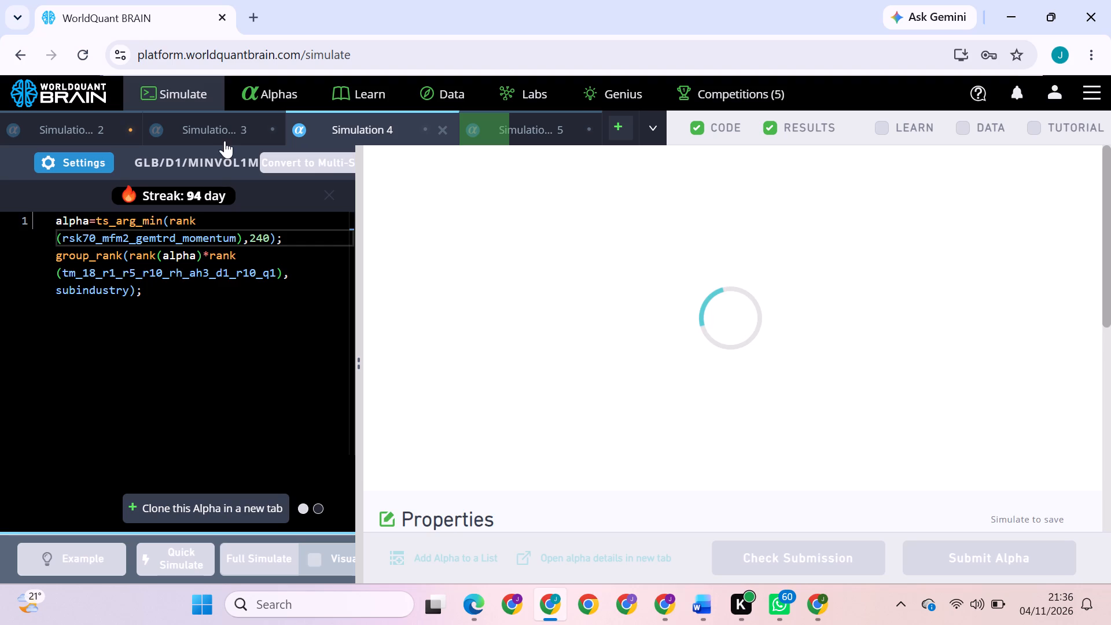
# Switch to Simulation 3 and browse page 2 of the Risk fields sorted by Alphas count.
pyautogui.click(230, 137)
pyautogui.scroll(-6, 578, 363)
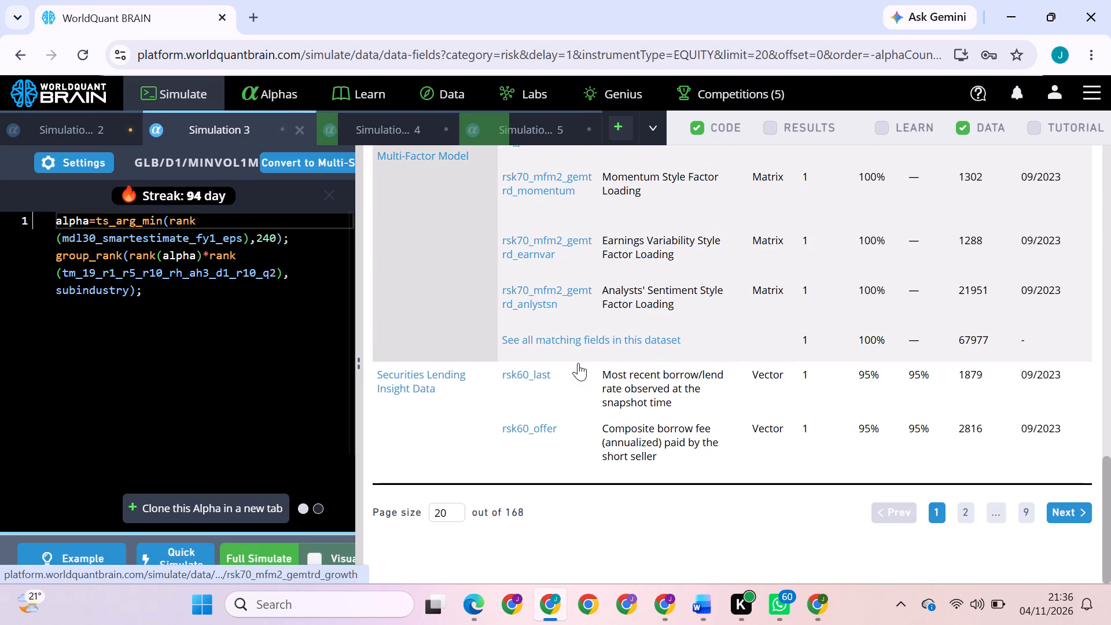
pyautogui.click(967, 513)
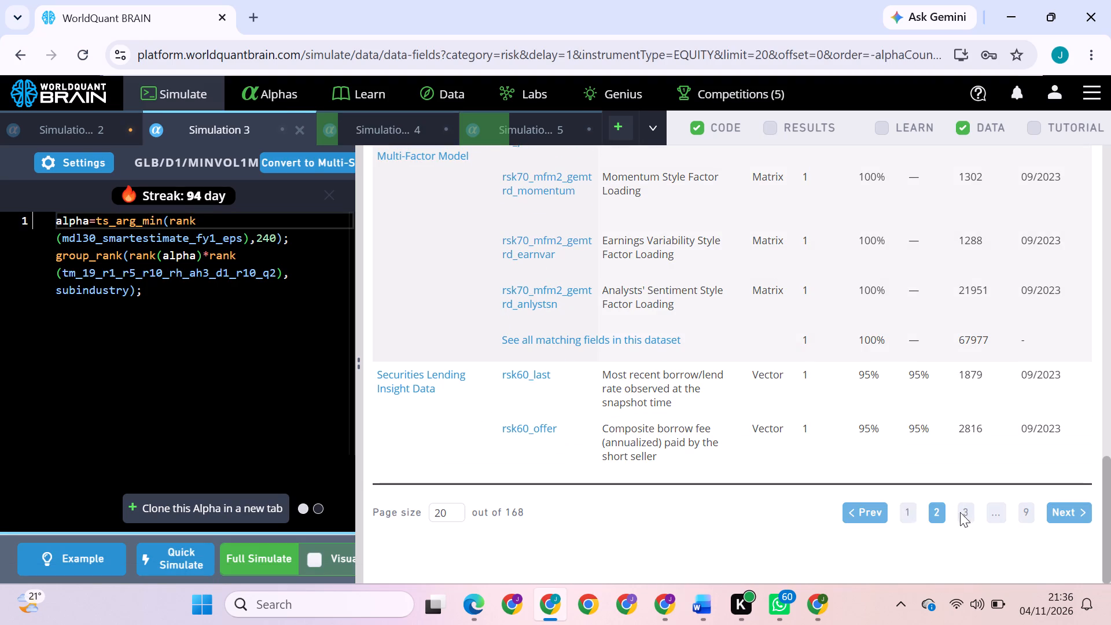
pyautogui.scroll(5, 783, 499)
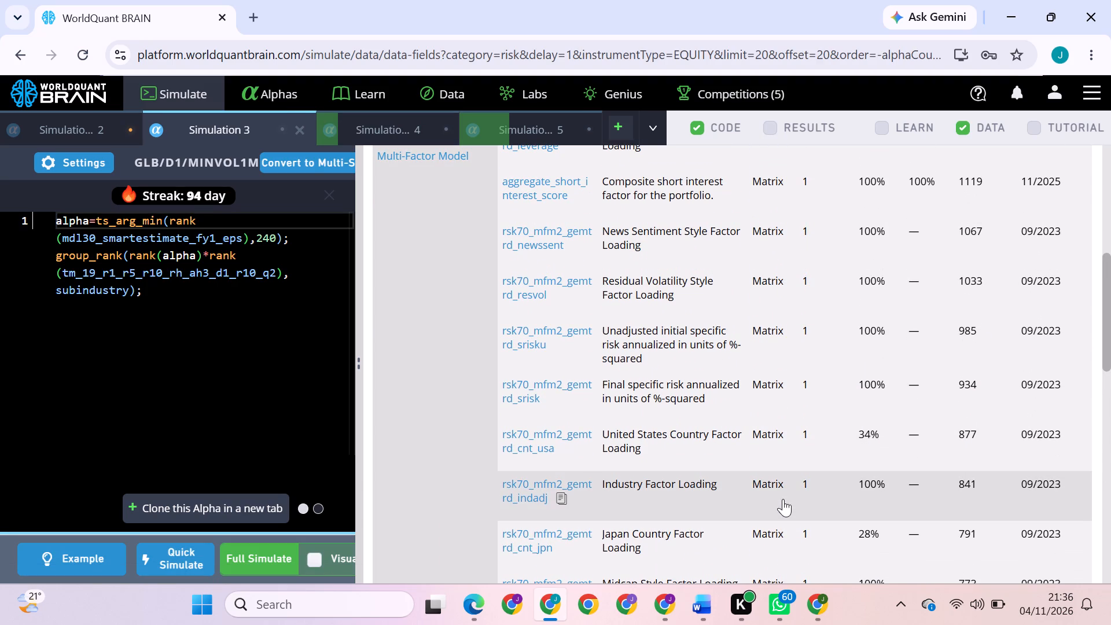
pyautogui.scroll(2, 783, 499)
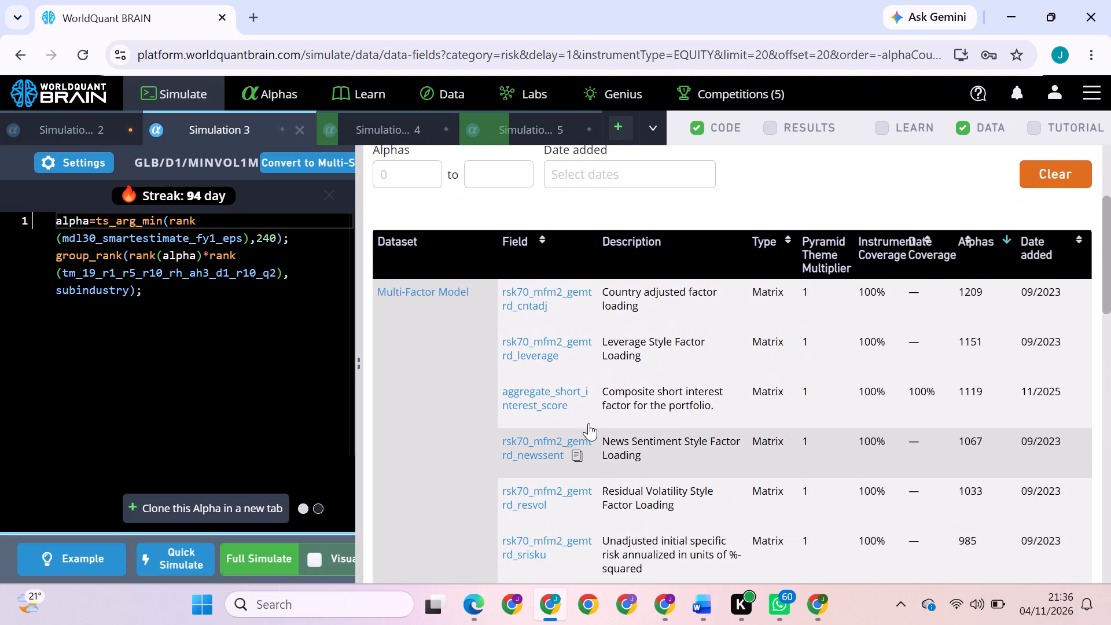
# Replace mdl30_smartestimate_fy1_eps with the Risk field aggregate_short_interest_score in the Simulation 3 alpha.
pyautogui.click(577, 401)
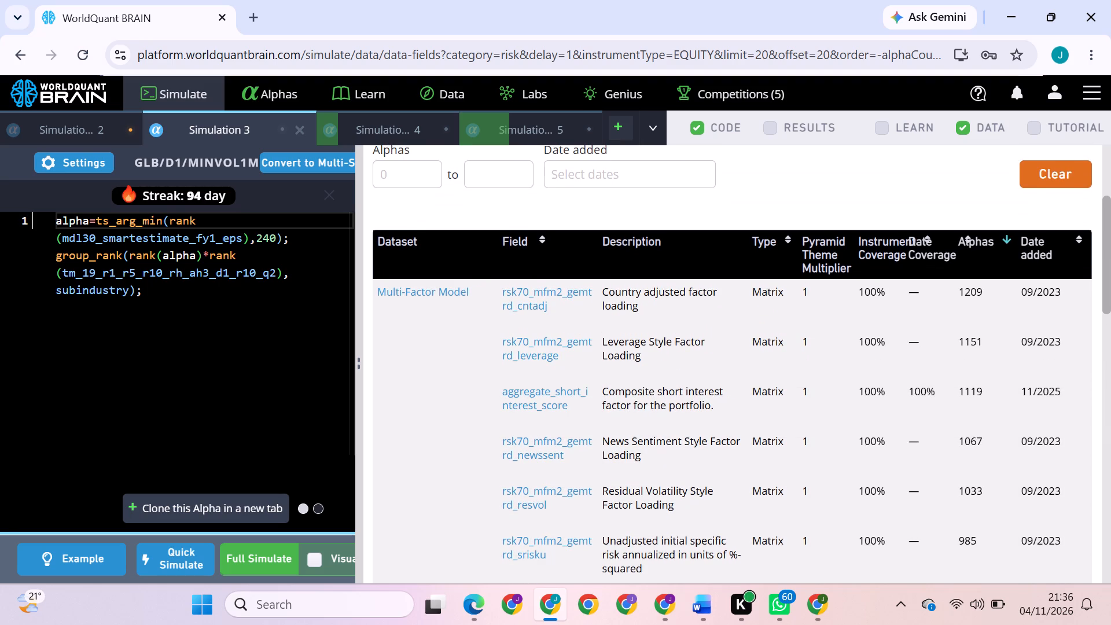
pyautogui.click(201, 271)
pyautogui.doubleClick(174, 245)
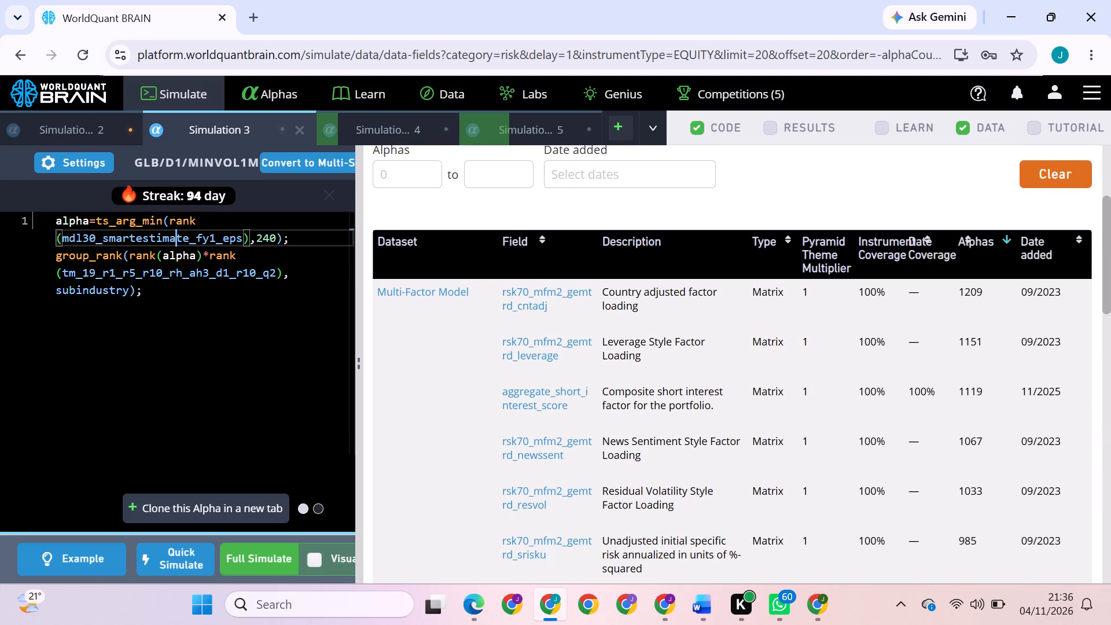
pyautogui.doubleClick(168, 241)
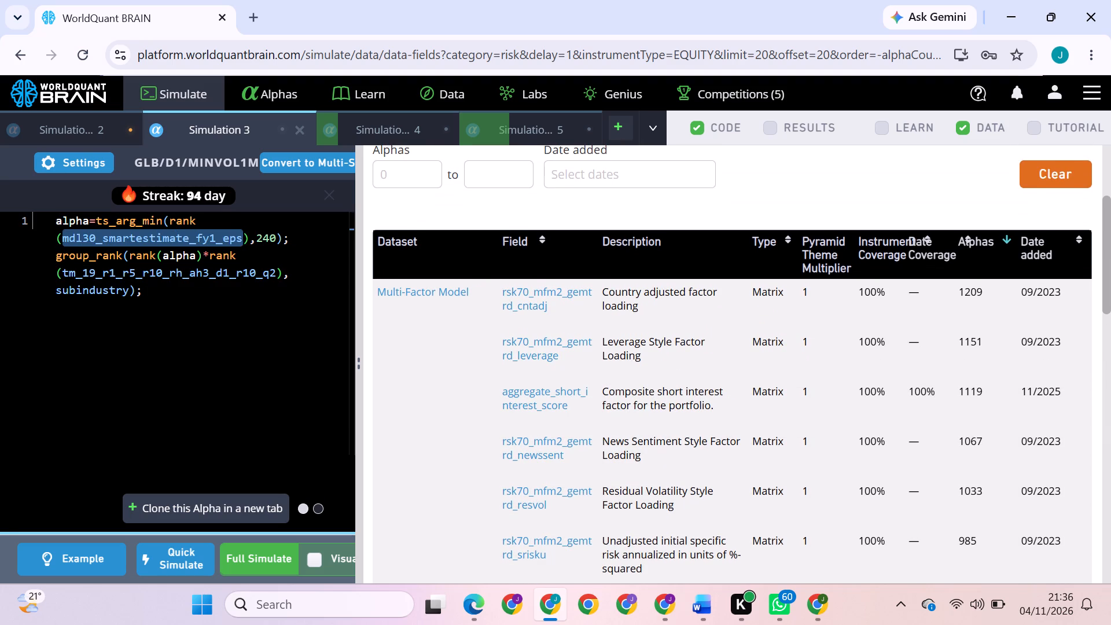
pyautogui.hotkey('ctrl', 'v')
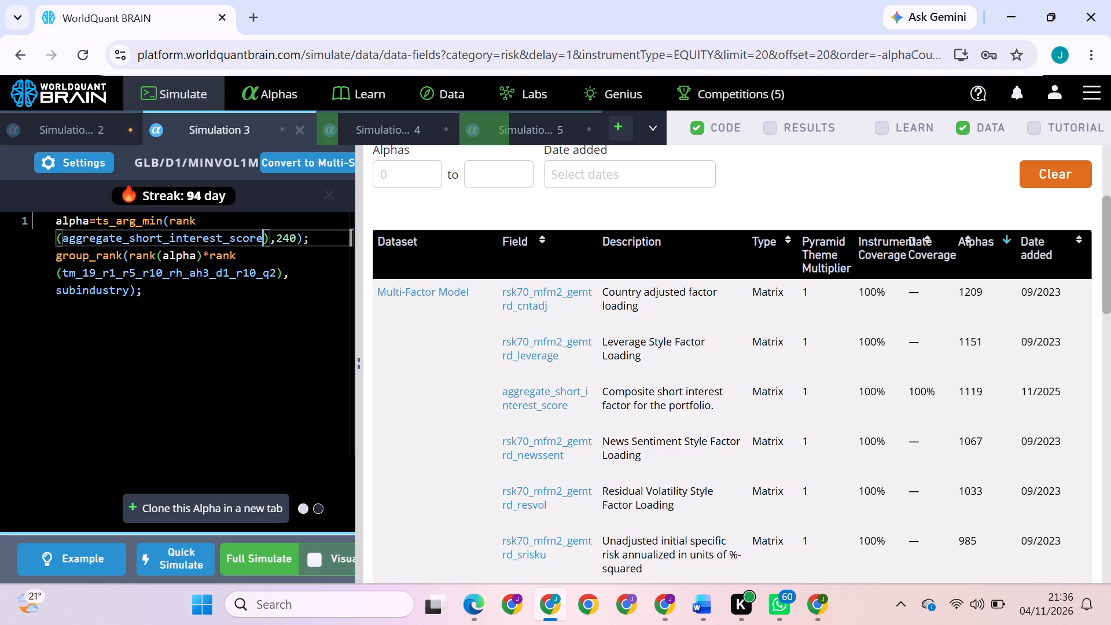
# Change the ts_arg_min operator to ts_backfill in the Simulation 3 alpha and run its full simulation.
pyautogui.moveTo(162, 218); pyautogui.dragTo(114, 218)
pyautogui.write('bac')
pyautogui.click(163, 230)
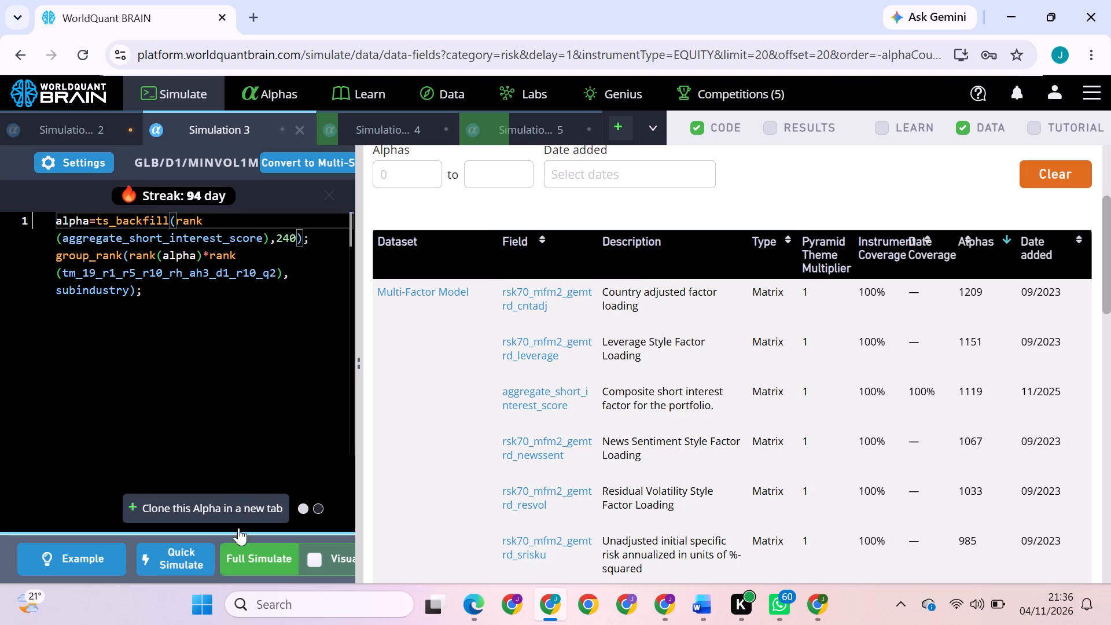
pyautogui.click(243, 556)
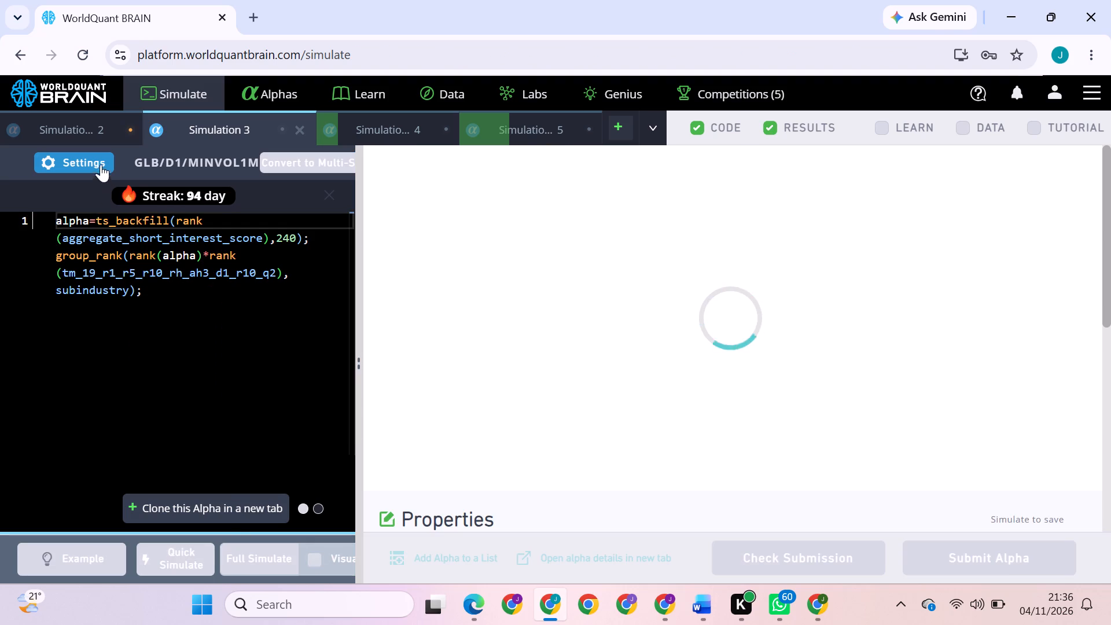
# Switch to Simulation 2 and replace mdl30_smartestimate_fy1_eps with the Risk field rsk70_mfm2_gemtrd_srisk in its alpha.
pyautogui.click(89, 128)
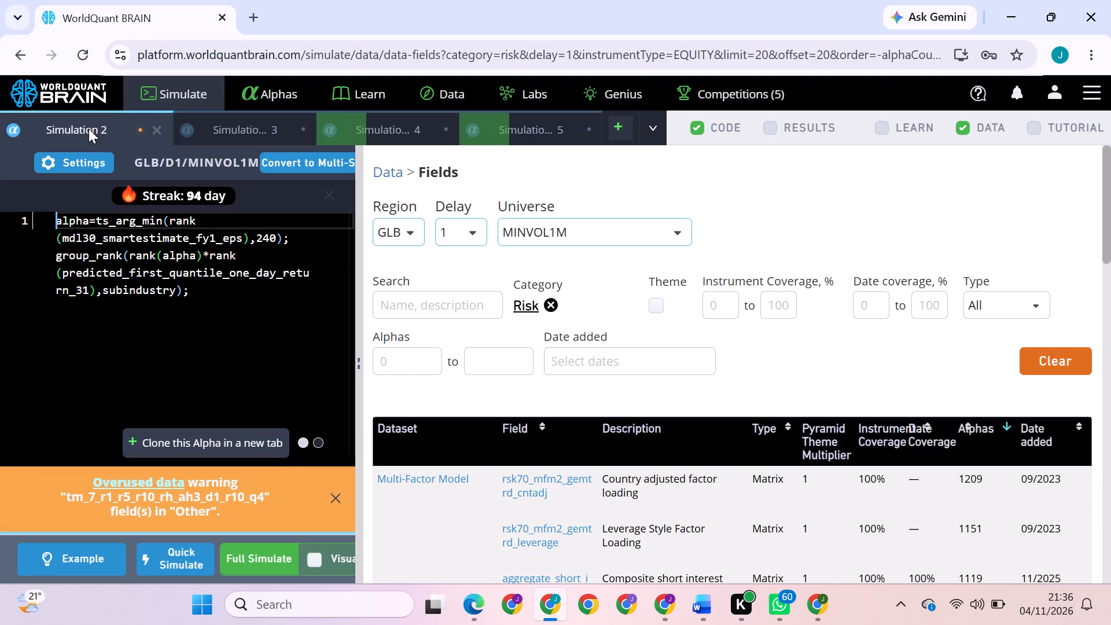
pyautogui.scroll(-8, 668, 462)
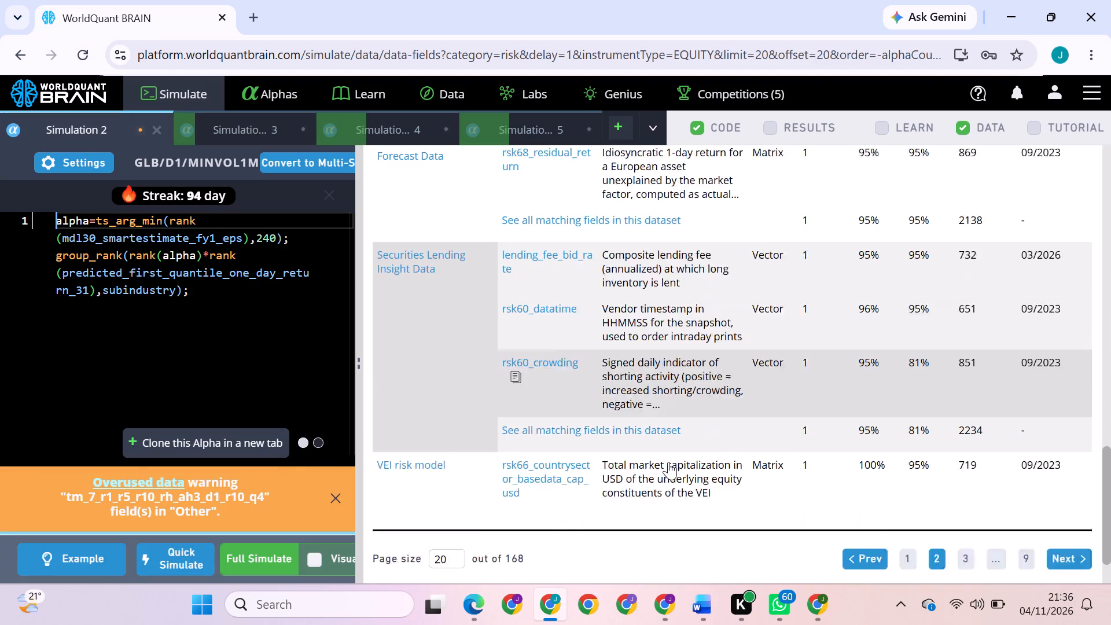
pyautogui.scroll(4, 794, 426)
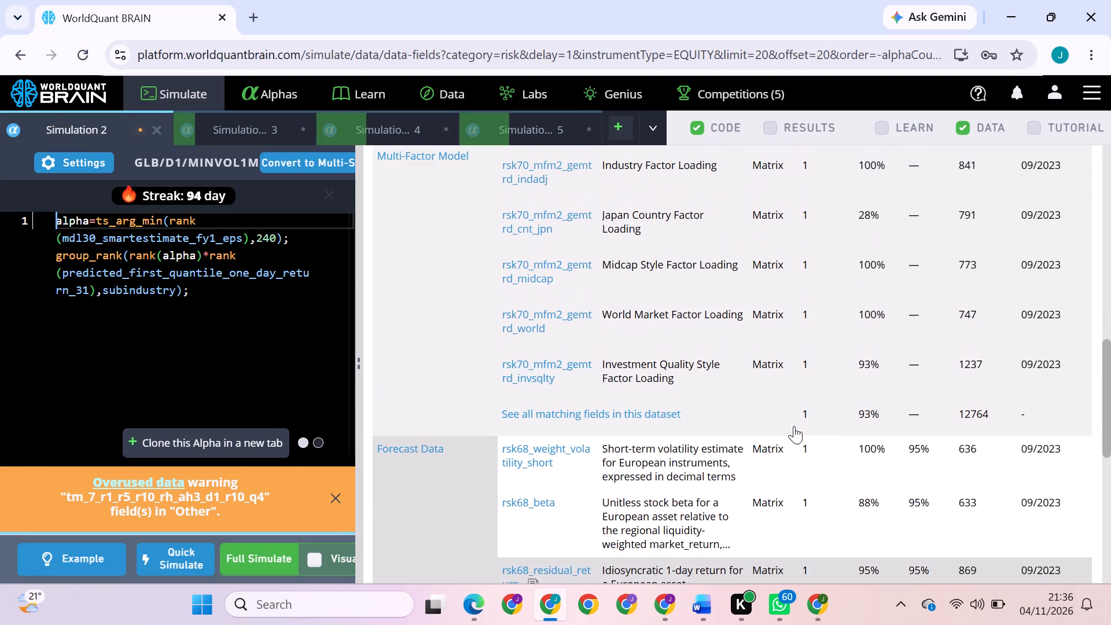
pyautogui.scroll(2, 734, 375)
pyautogui.scroll(2, 638, 366)
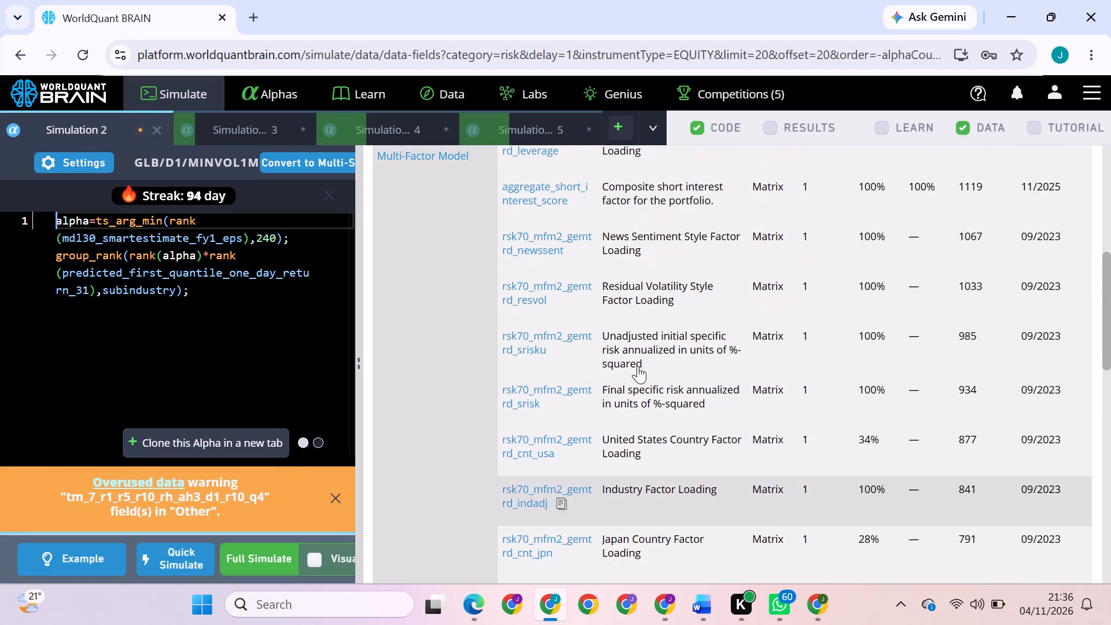
pyautogui.click(550, 421)
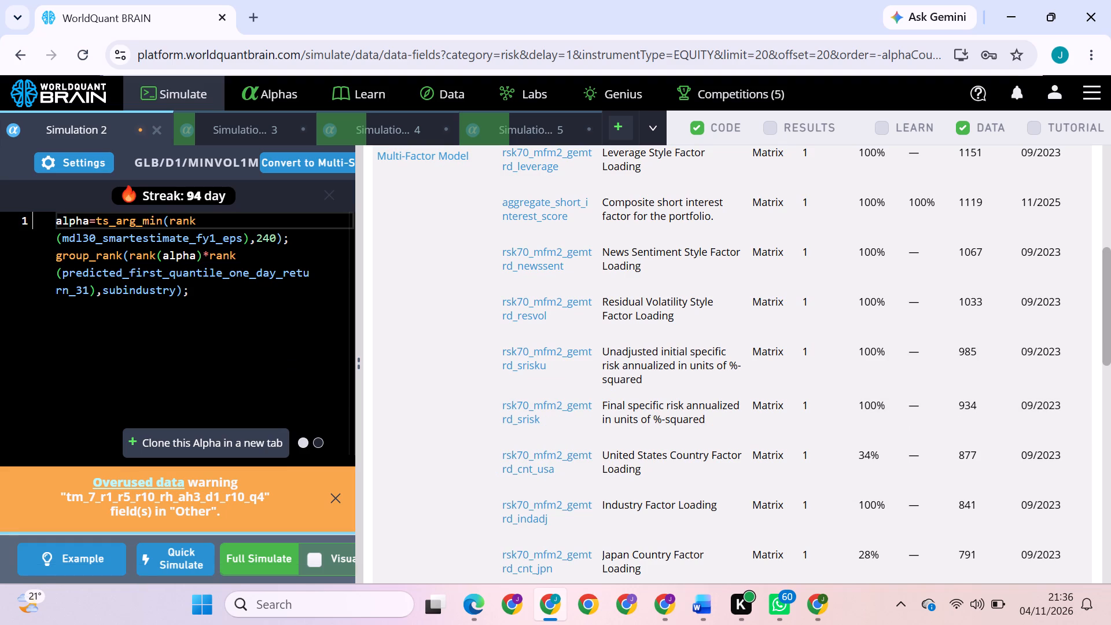
pyautogui.doubleClick(142, 241)
pyautogui.hotkey('ctrl', 'v')
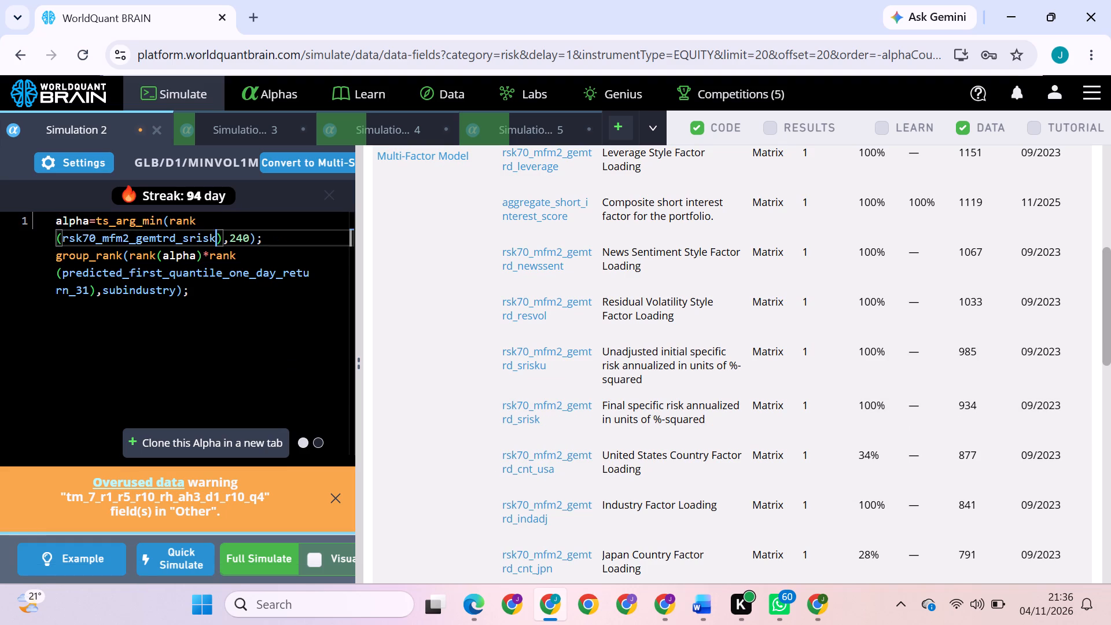
# Change the ts_arg_min operator to ts_arg_max in the Simulation 2 alpha and run its full simulation.
pyautogui.click(162, 220)
pyautogui.press('BackSpace')
pyautogui.press('BackSpace')
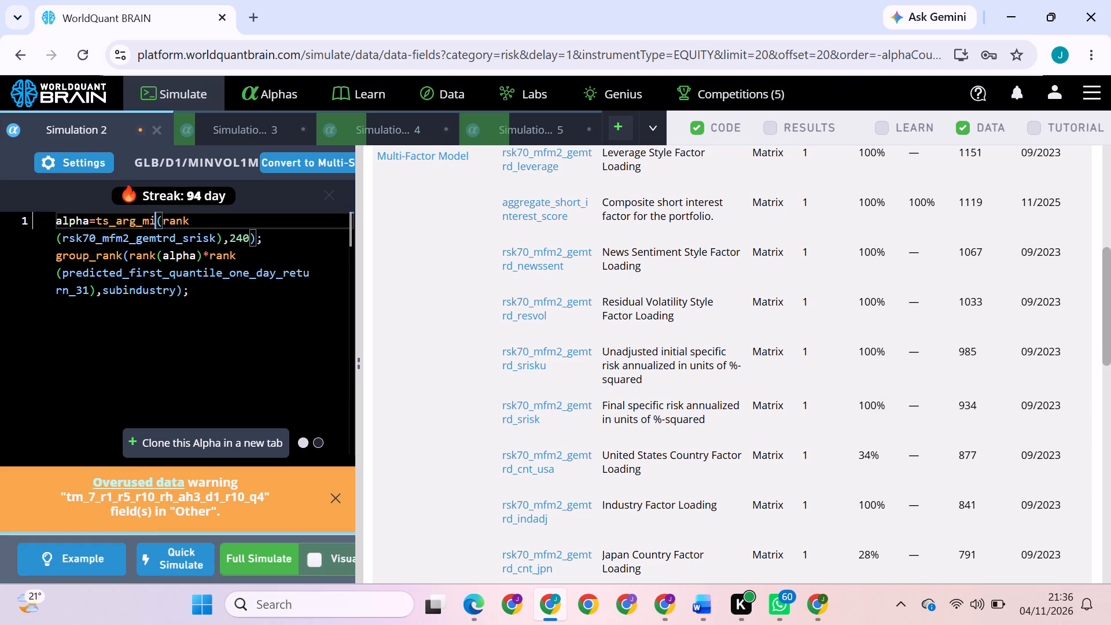
pyautogui.write('ax')
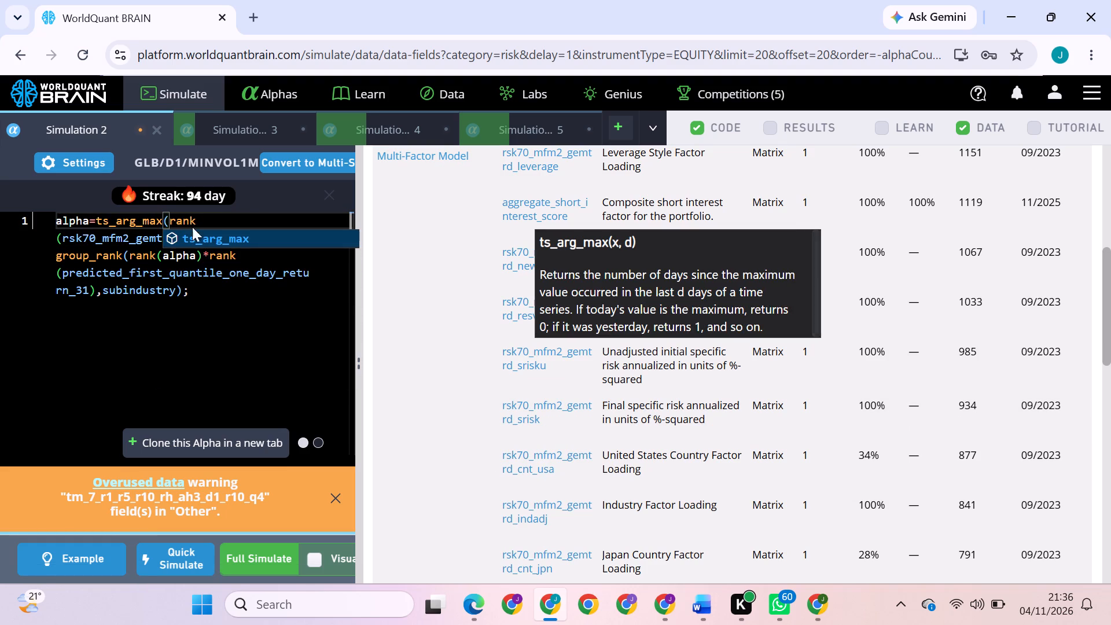
pyautogui.click(204, 236)
pyautogui.click(243, 556)
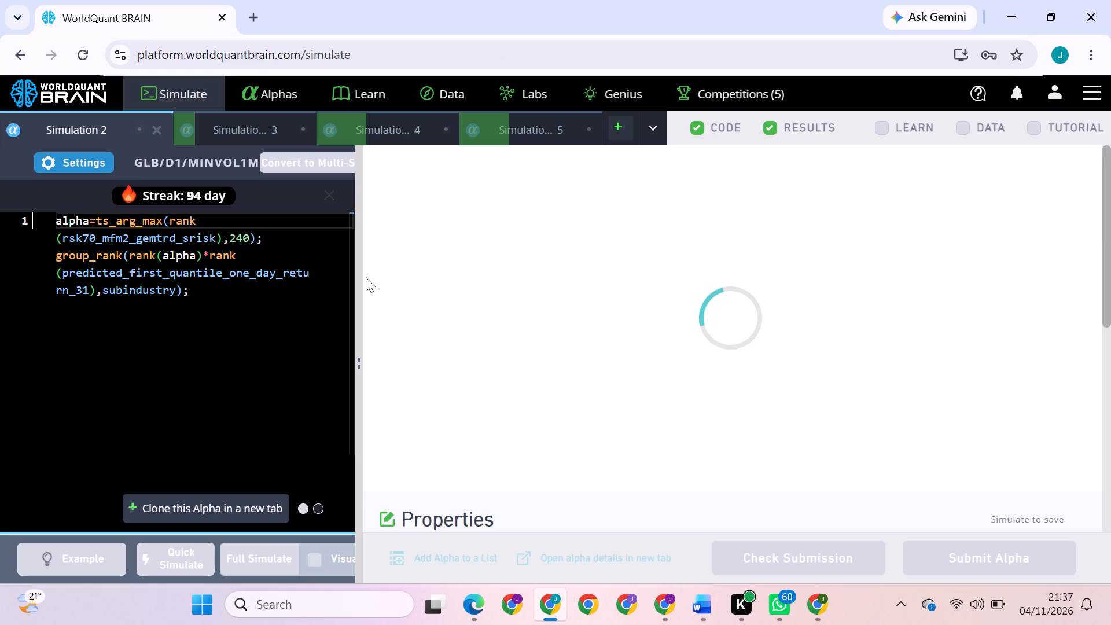
# Widen the code editor area so the alpha expression has more room beside the results.
pyautogui.moveTo(359, 277); pyautogui.dragTo(512, 260)
pyautogui.click(325, 303)
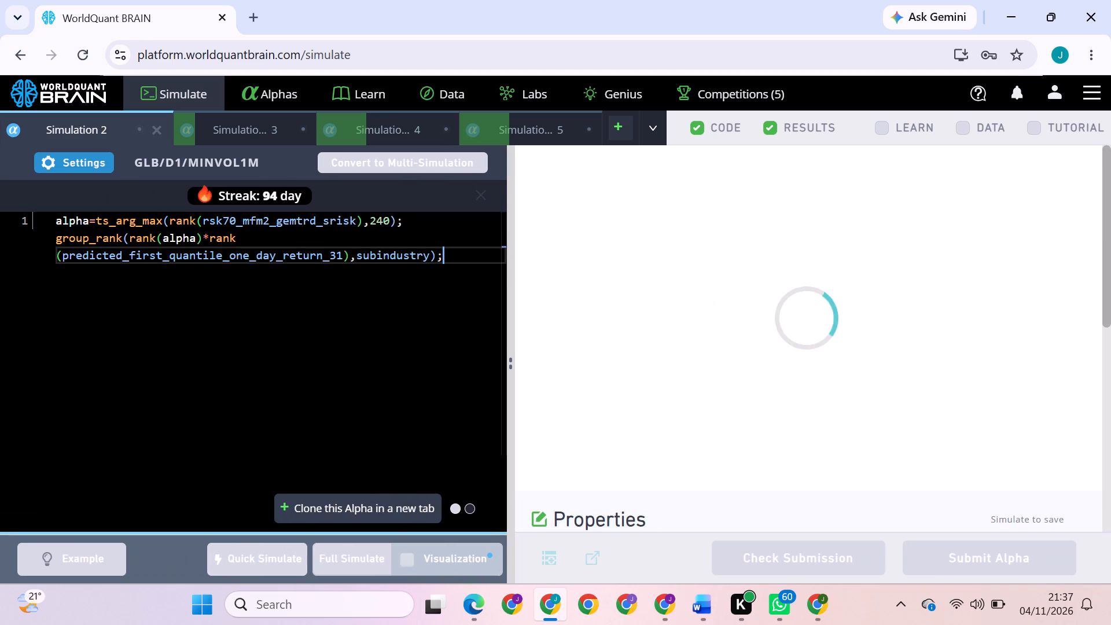
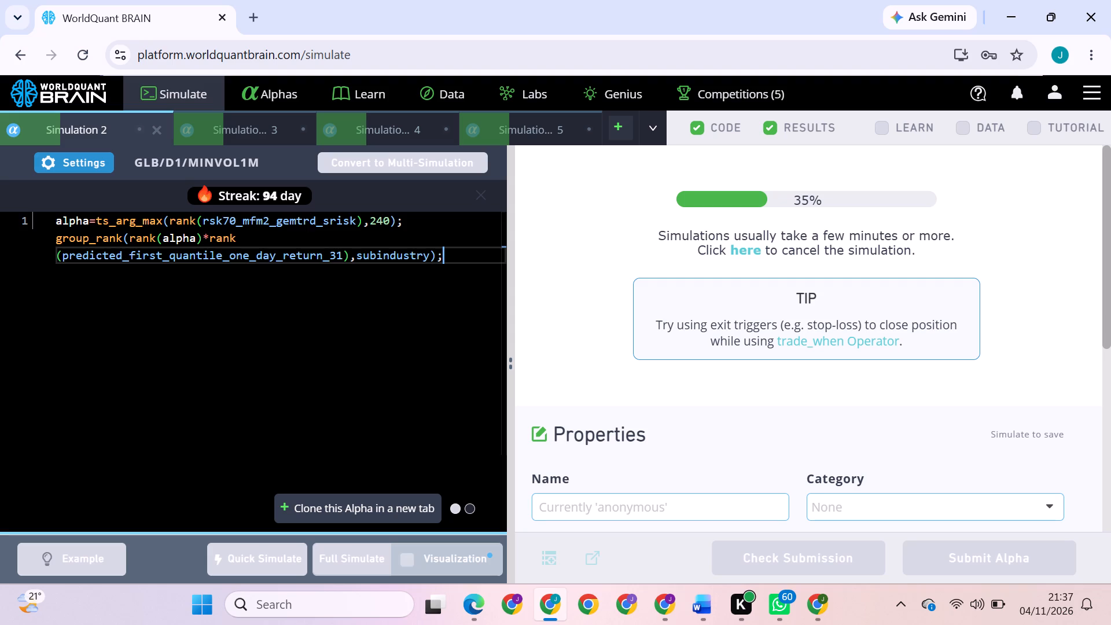
# Open the newest submitted USA Super alpha from the submitted alphas list and load it into a new super simulation.
pyautogui.click(285, 80)
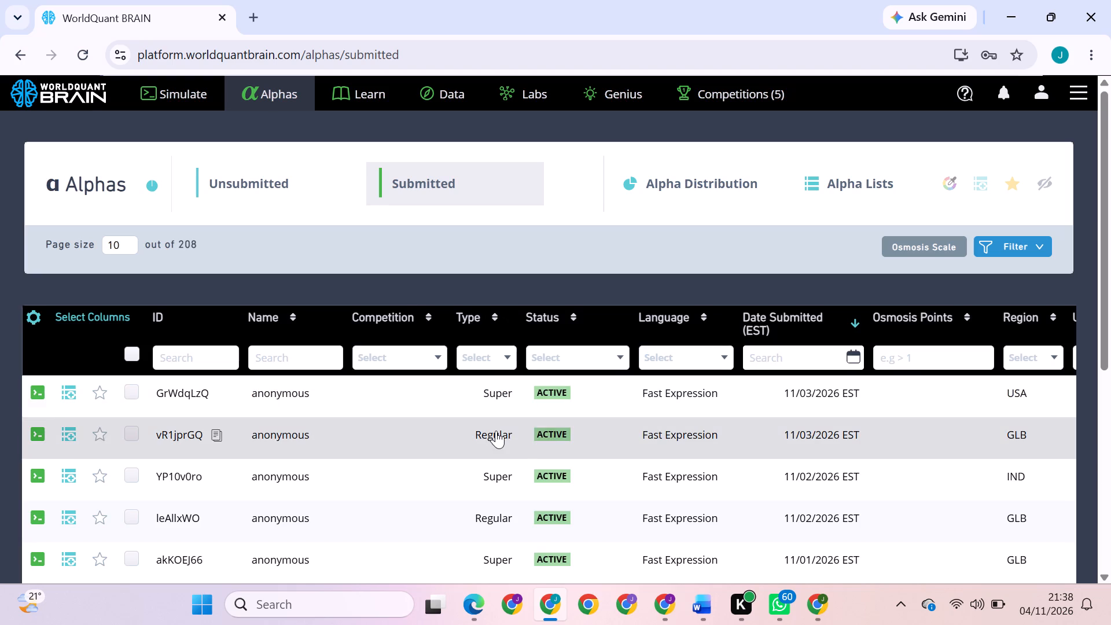
pyautogui.click(601, 390)
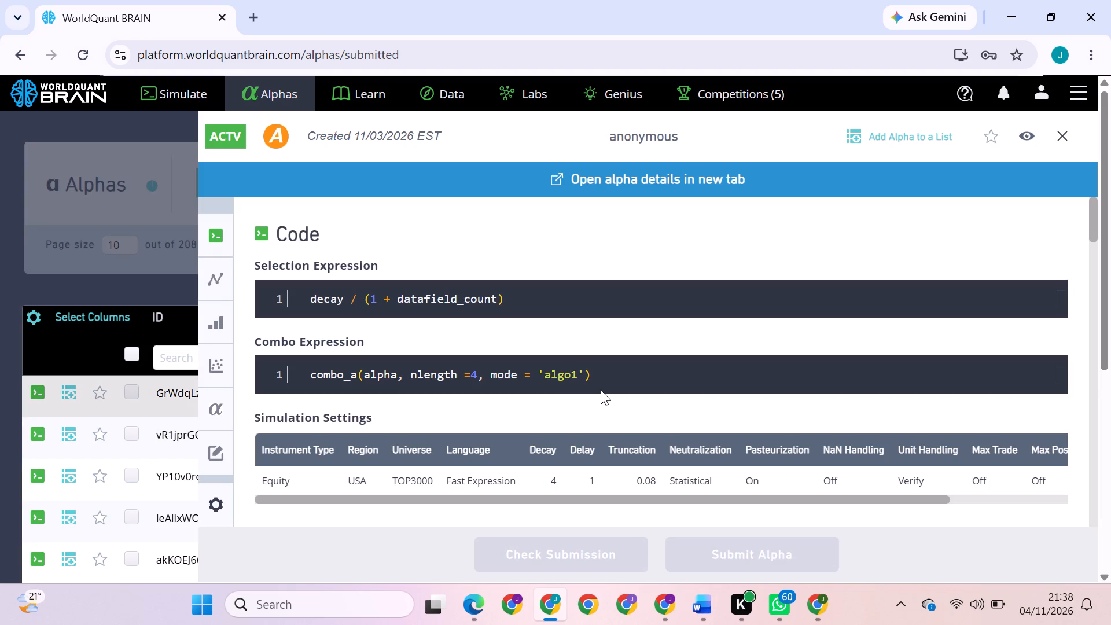
pyautogui.scroll(-1, 601, 390)
pyautogui.scroll(-1, 740, 432)
pyautogui.click(940, 437)
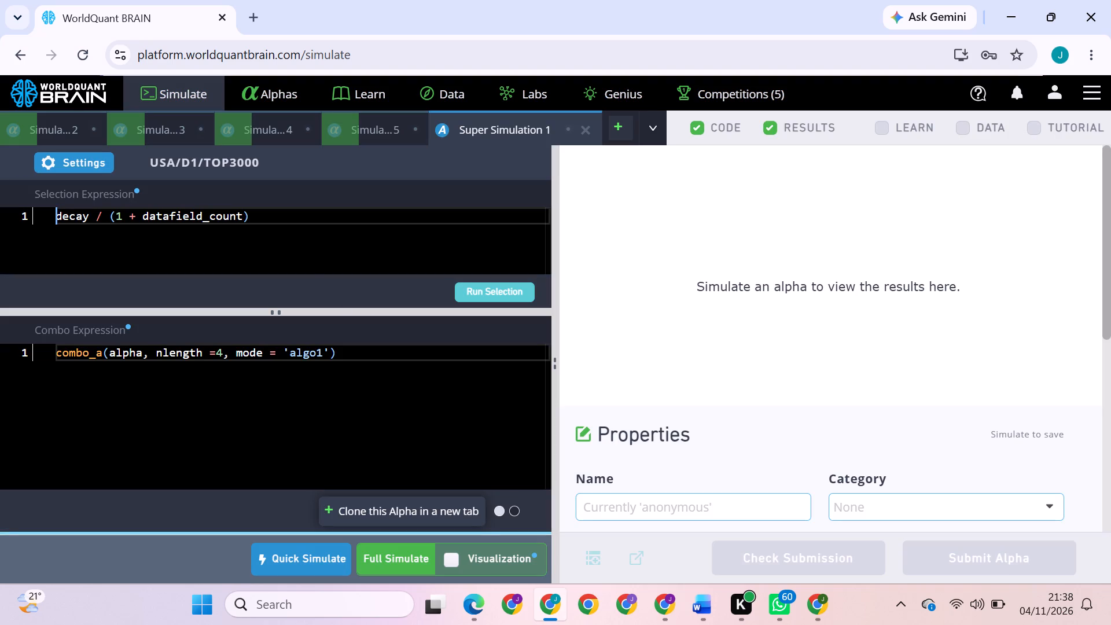
# Replace the selection expression of Super Simulation 1 with max(datafield_count-truncation,datacategory_count).
pyautogui.moveTo(308, 219); pyautogui.dragTo(26, 207)
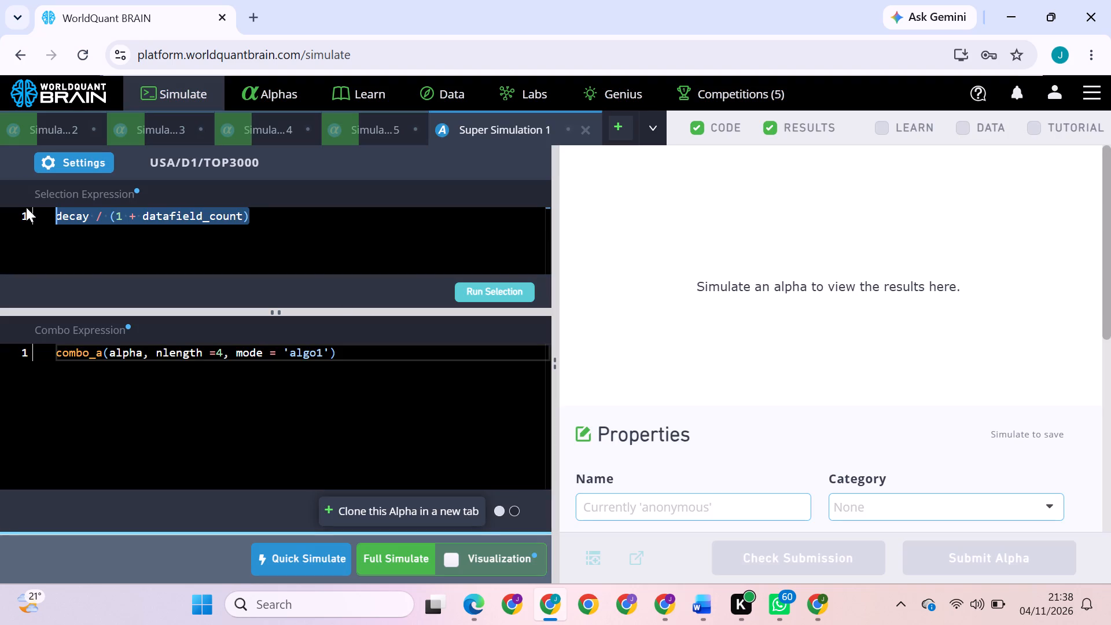
pyautogui.write('max(')
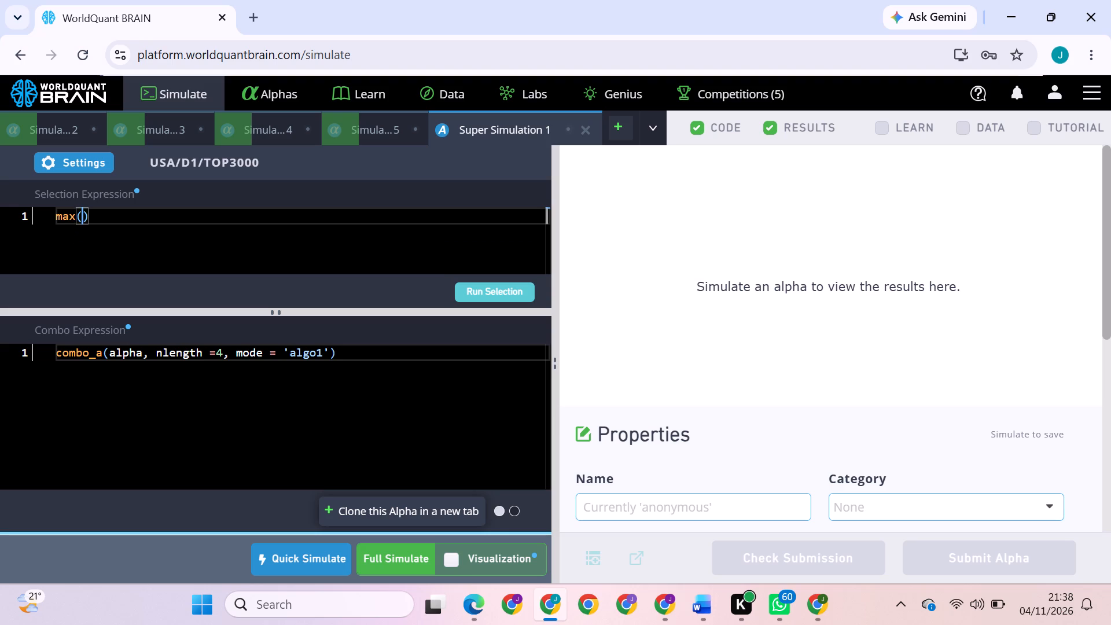
pyautogui.write('dataf')
pyautogui.write('ield')
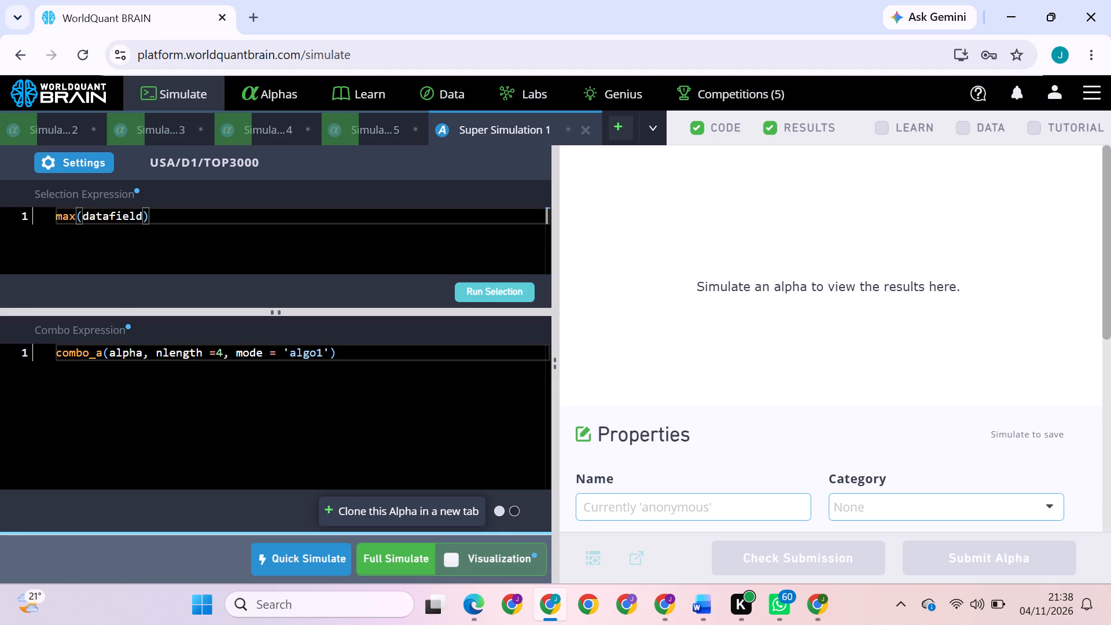
pyautogui.write('_count')
pyautogui.press('-')
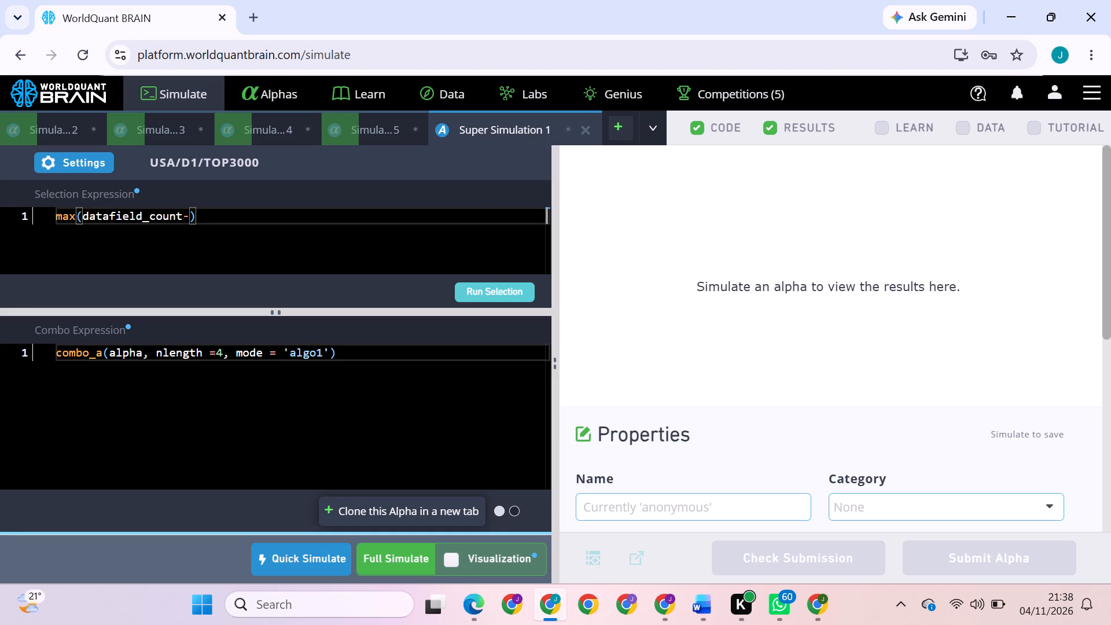
pyautogui.write('se')
pyautogui.press('BackSpace')
pyautogui.press('BackSpace')
pyautogui.write('truncation')
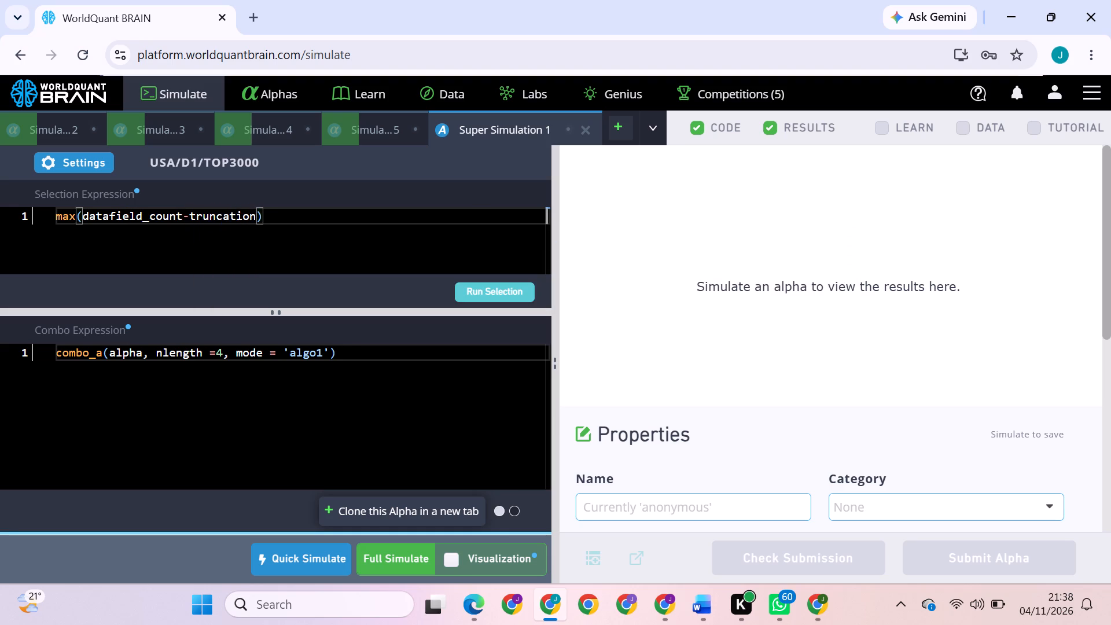
pyautogui.press(',')
pyautogui.write('datac')
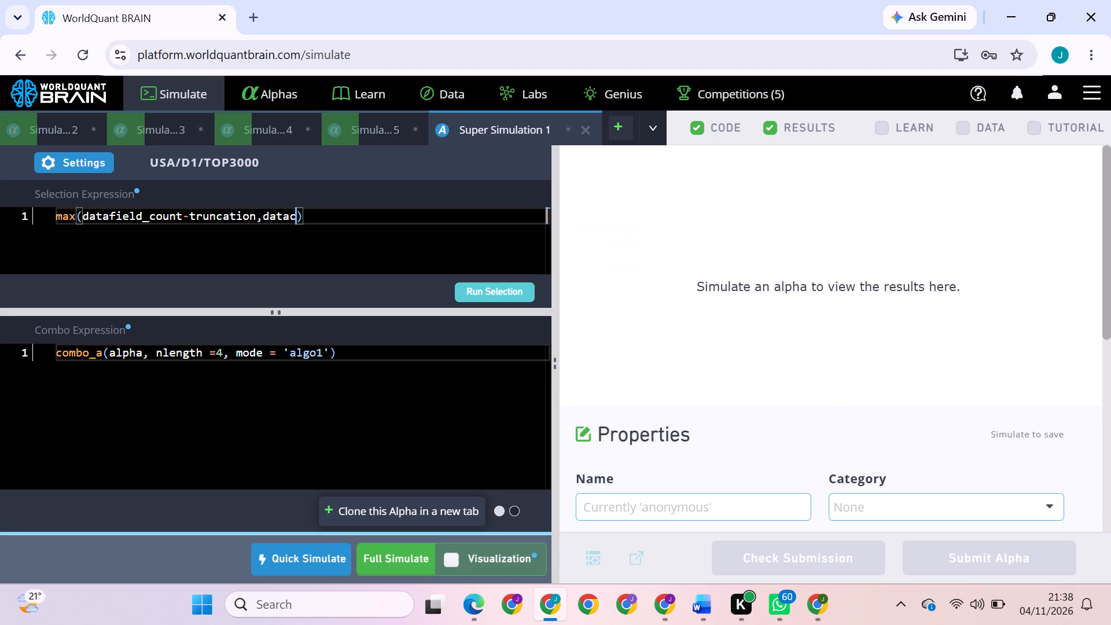
pyautogui.write('ategory')
pyautogui.write('_count')
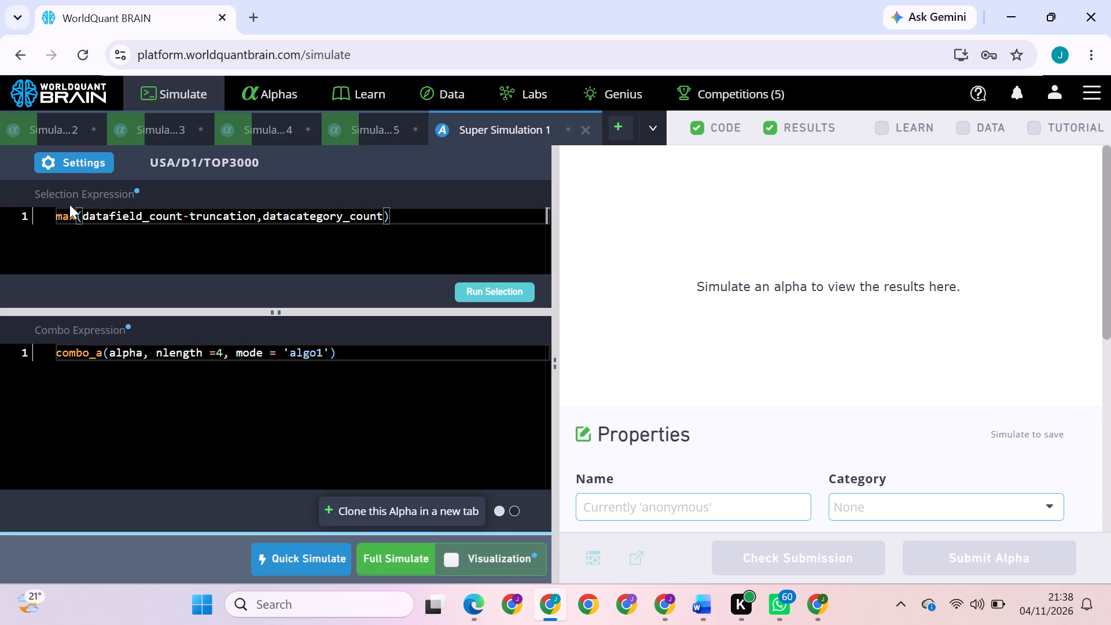
# Enclose datafield_count-truncation in its own parentheses within the max selection expression.
pyautogui.moveTo(257, 215); pyautogui.dragTo(86, 219)
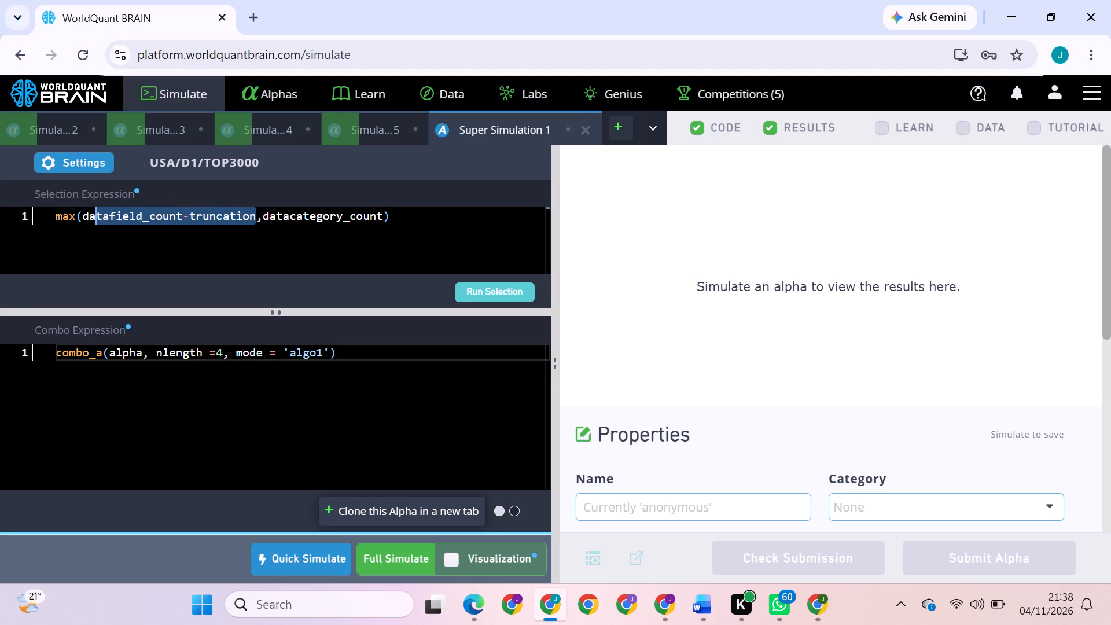
pyautogui.moveTo(86, 219); pyautogui.dragTo(81, 219)
pyautogui.hotkey('shift', '(')
pyautogui.click(314, 272)
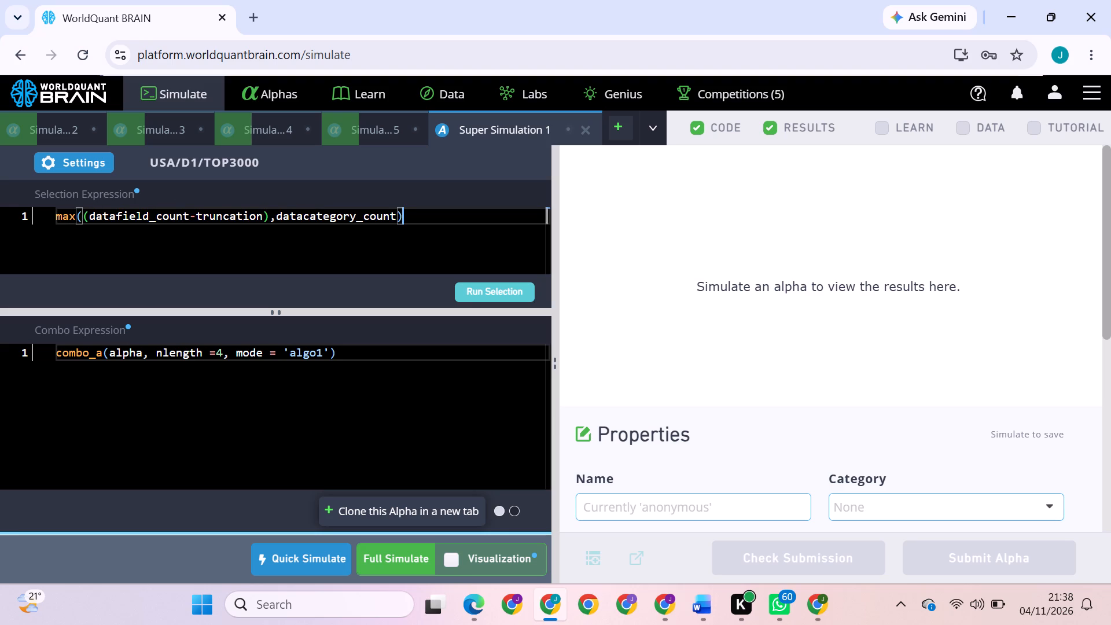
# Run the selection for the super alpha and start its full simulation.
pyautogui.click(498, 286)
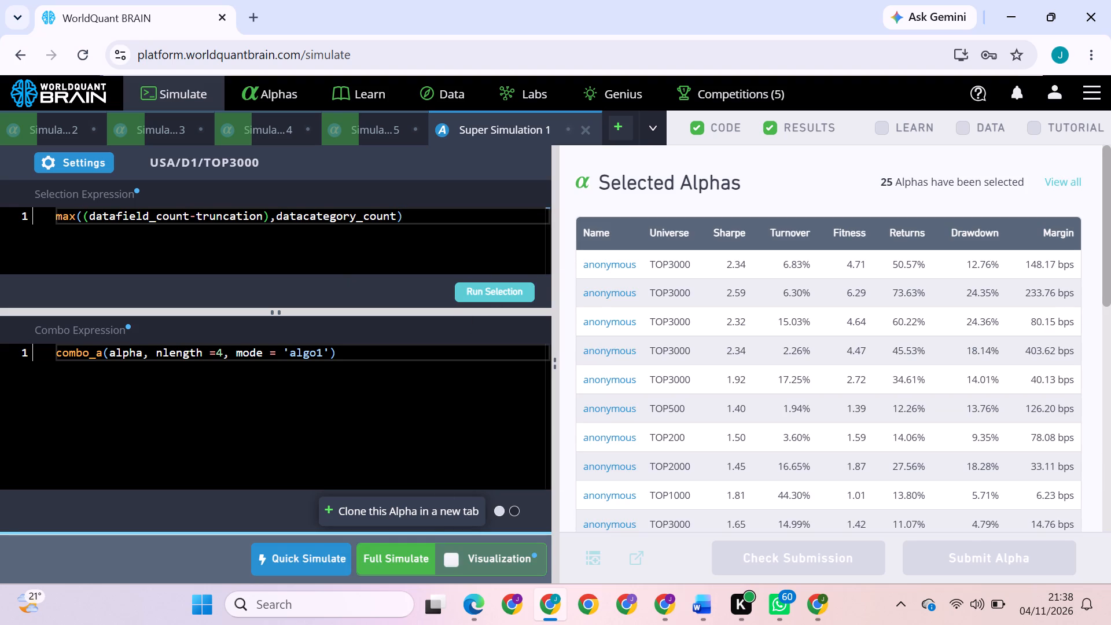
pyautogui.click(400, 552)
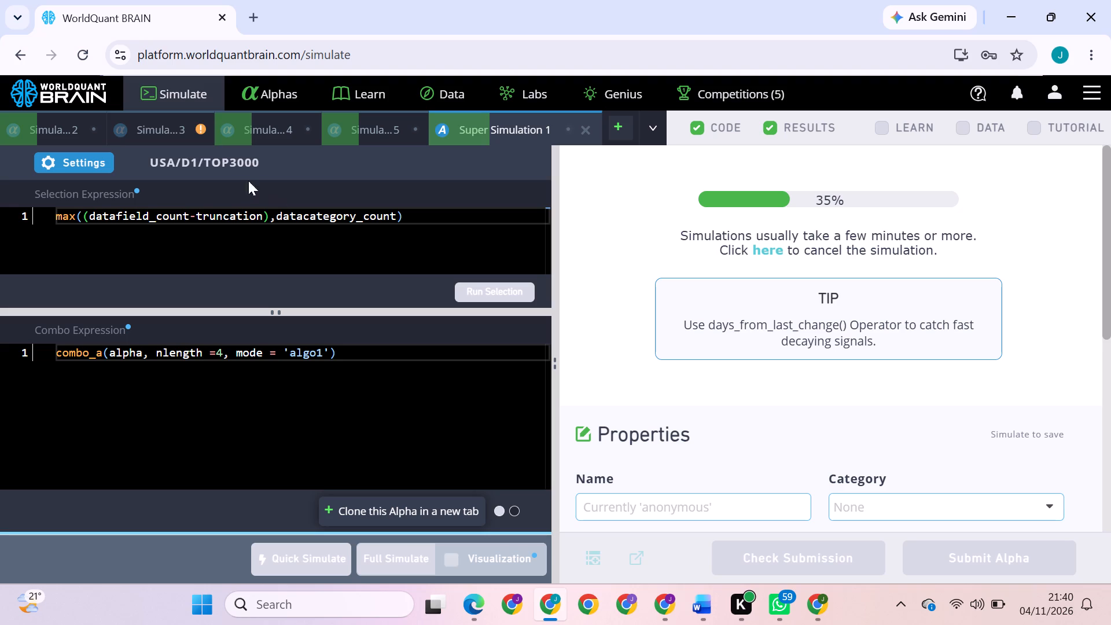
# Switch to Simulation 3.
pyautogui.click(171, 124)
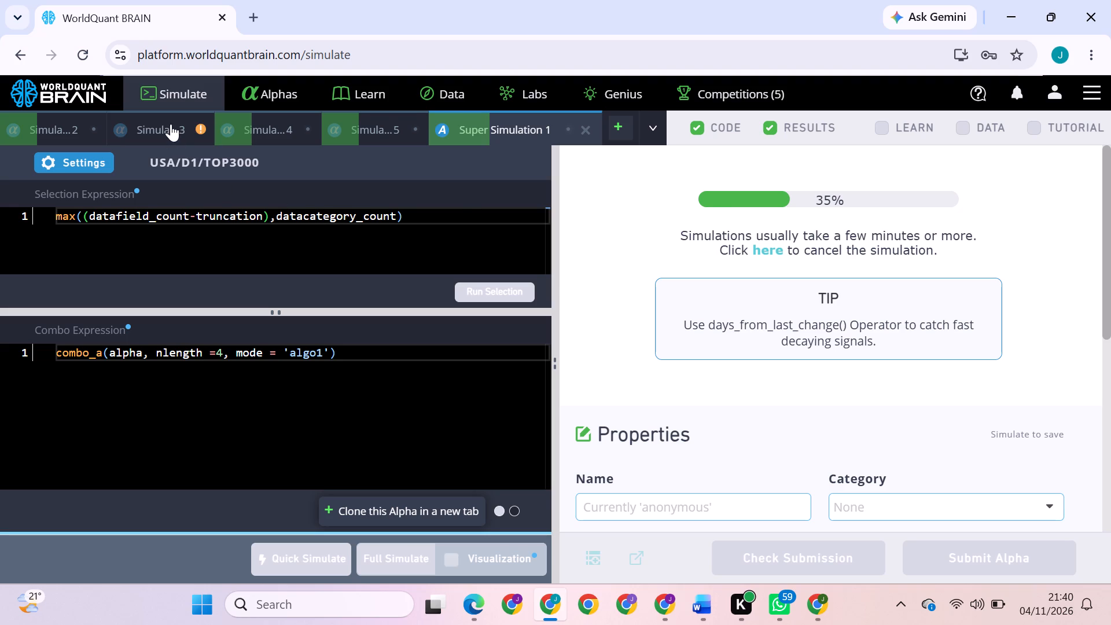
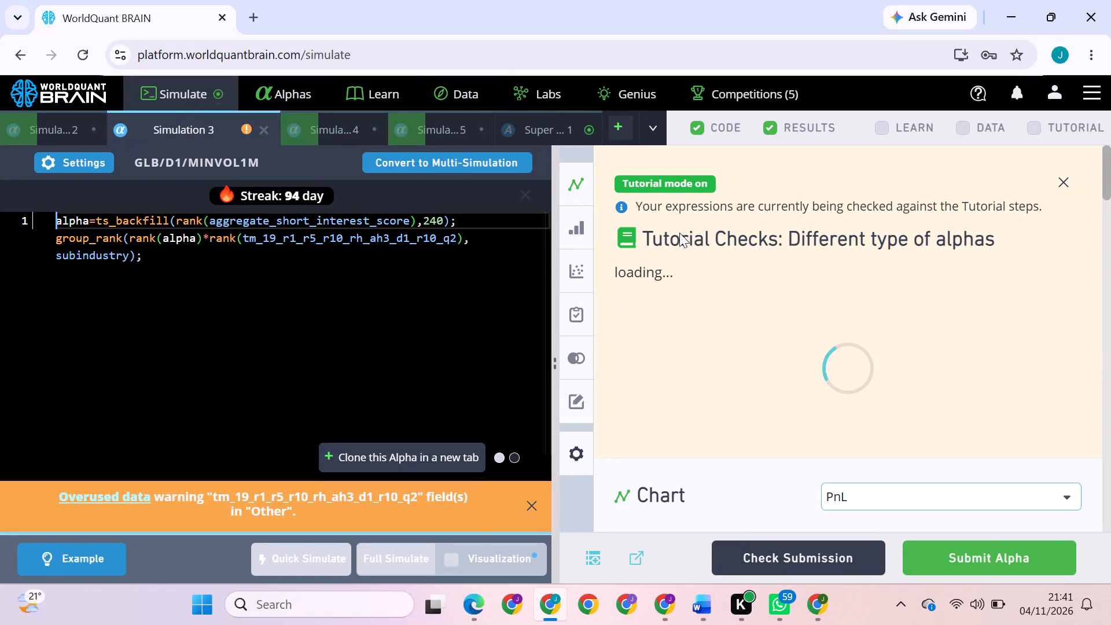
# Dismiss the tutorial checks on Simulation 3 and examine its regional performance and IS testing warnings.
pyautogui.click(1061, 184)
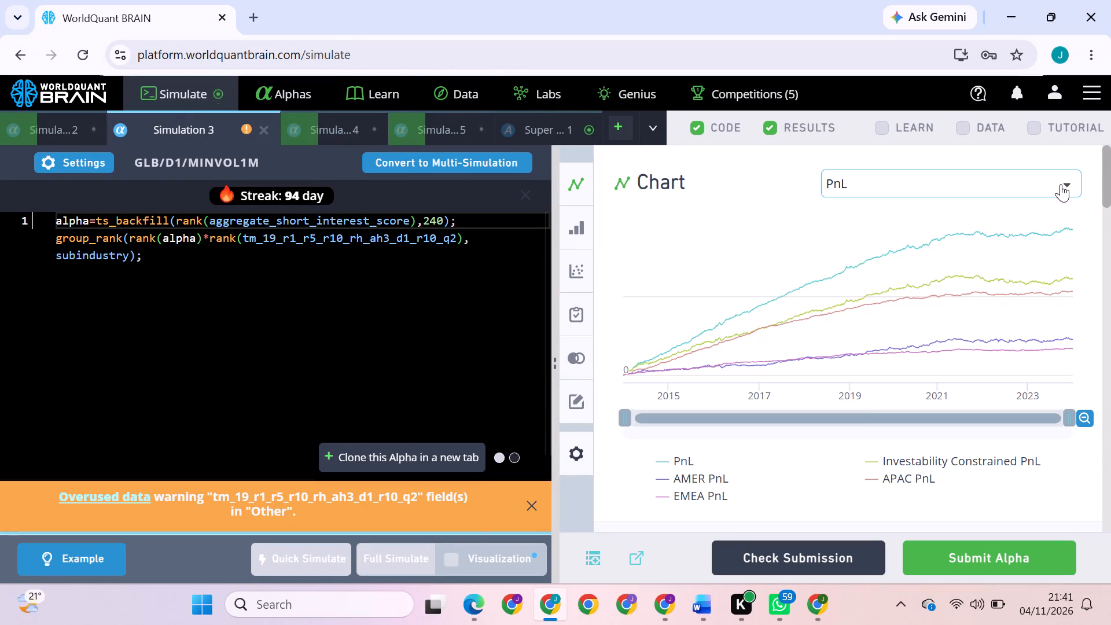
pyautogui.scroll(-2, 866, 404)
pyautogui.scroll(-4, 916, 399)
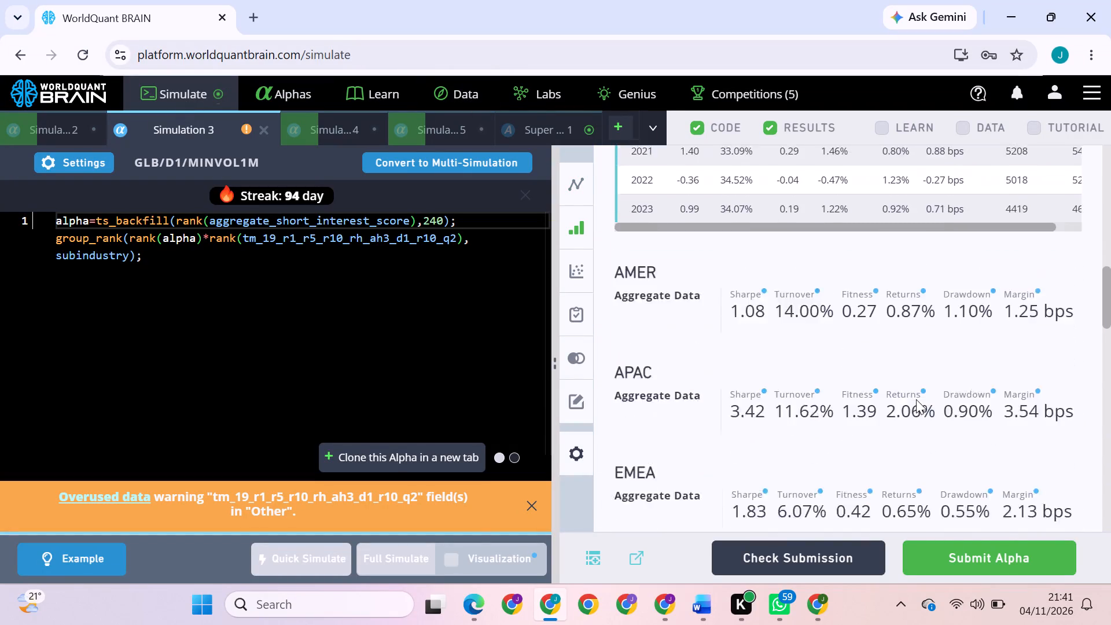
pyautogui.scroll(-6, 916, 399)
pyautogui.click(858, 367)
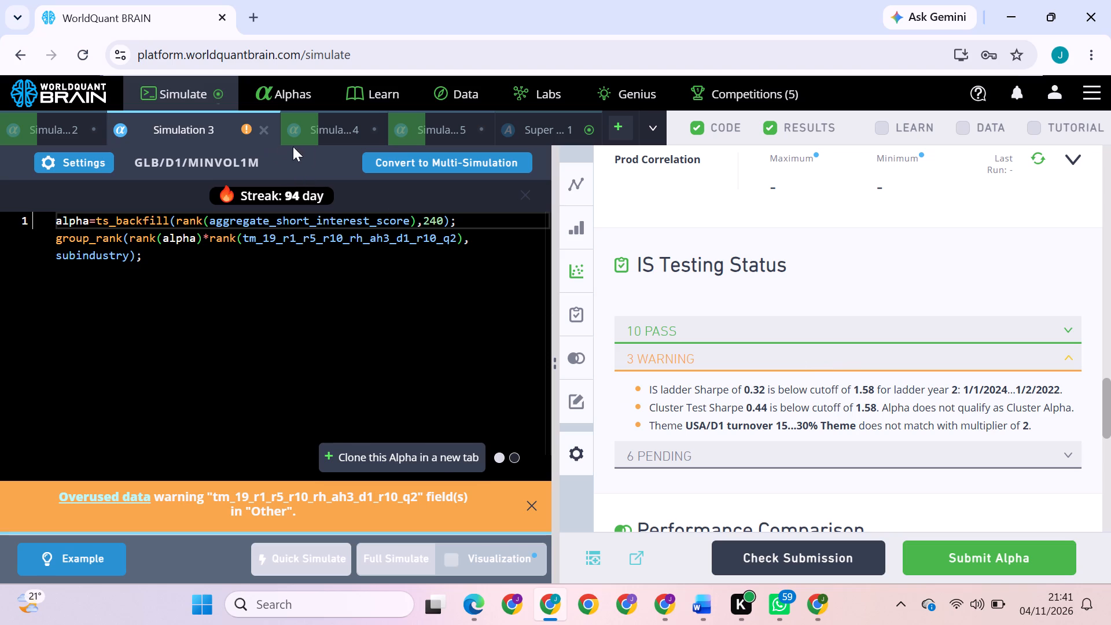
# Open the GLB/MINVOL1M data fields and change the category filter from Risk to Model.
pyautogui.click(962, 132)
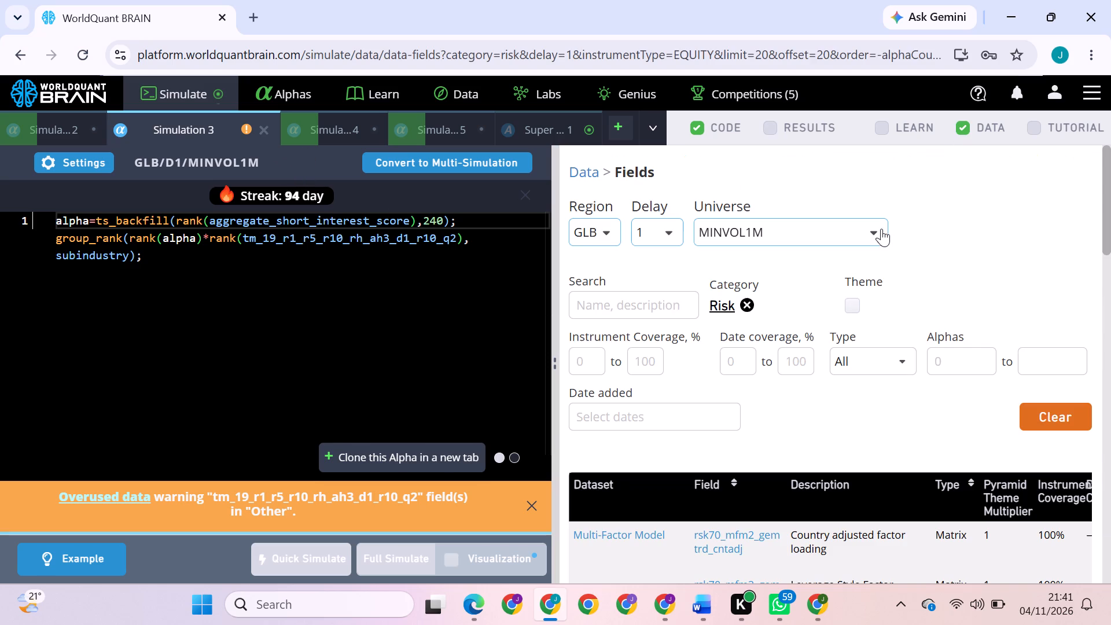
pyautogui.click(720, 298)
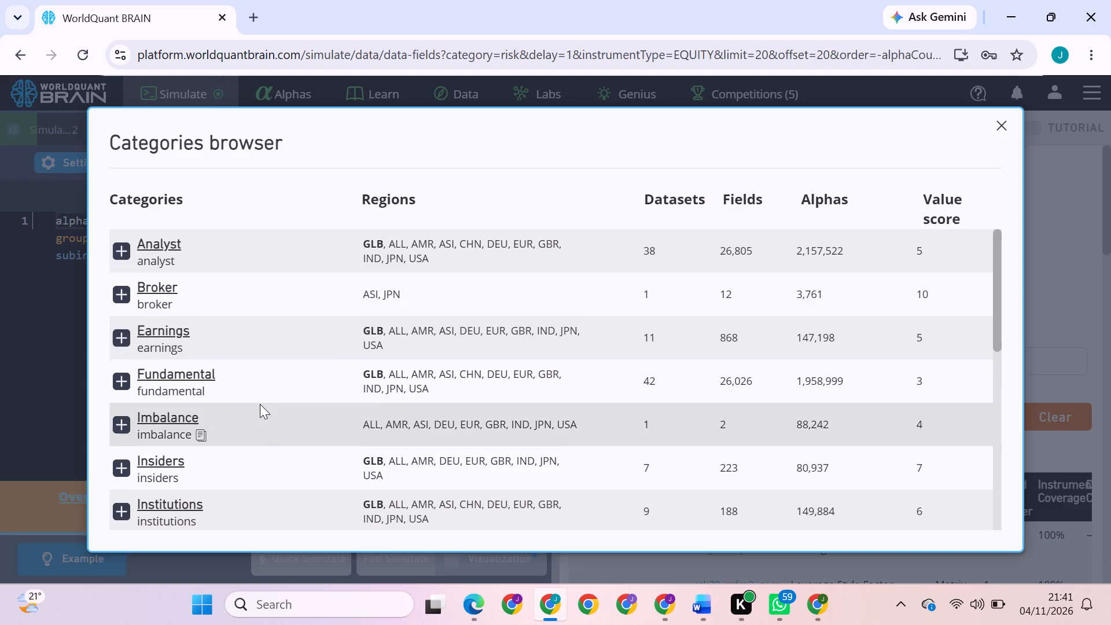
pyautogui.scroll(-2, 260, 404)
pyautogui.click(160, 417)
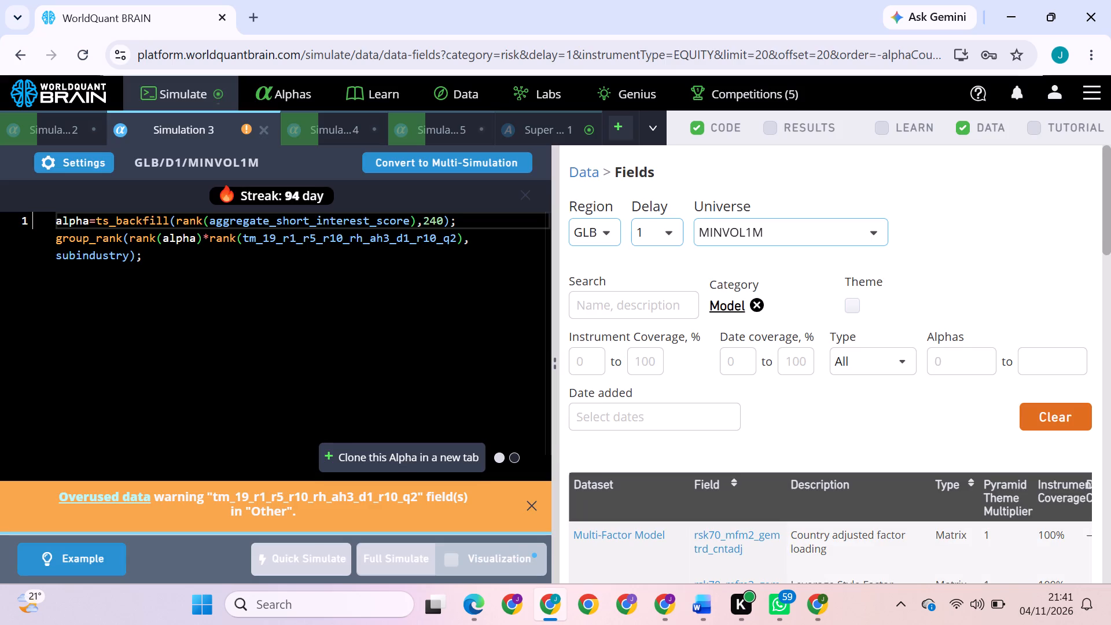
# Widen the data fields pane and go to page 3 of the Model fields.
pyautogui.scroll(-7, 705, 465)
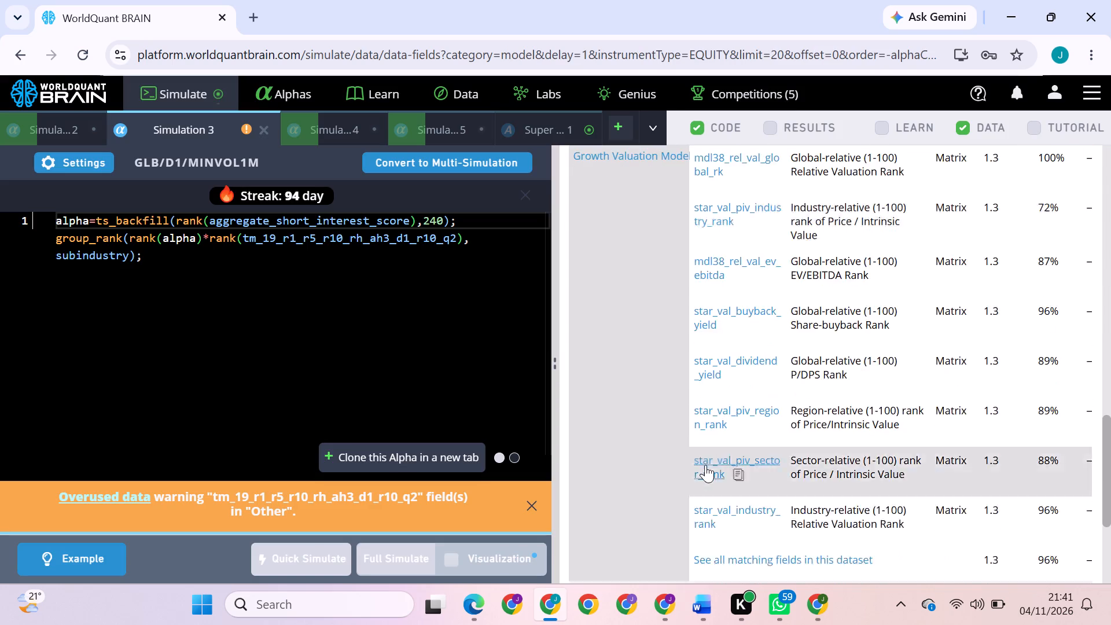
pyautogui.moveTo(555, 372); pyautogui.dragTo(385, 339)
pyautogui.click(312, 348)
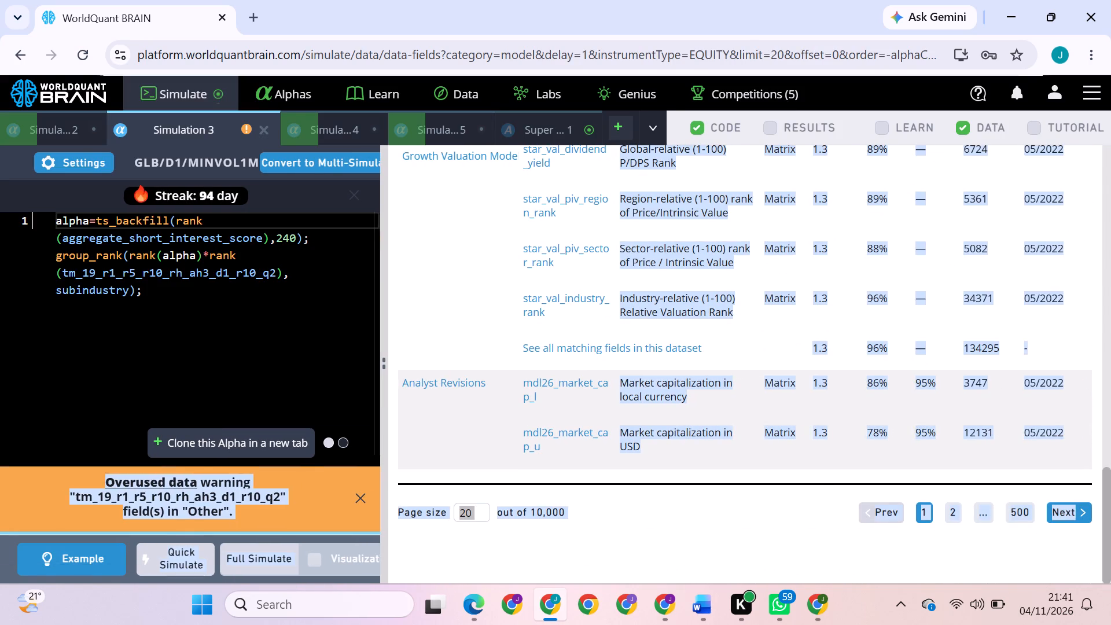
pyautogui.click(954, 512)
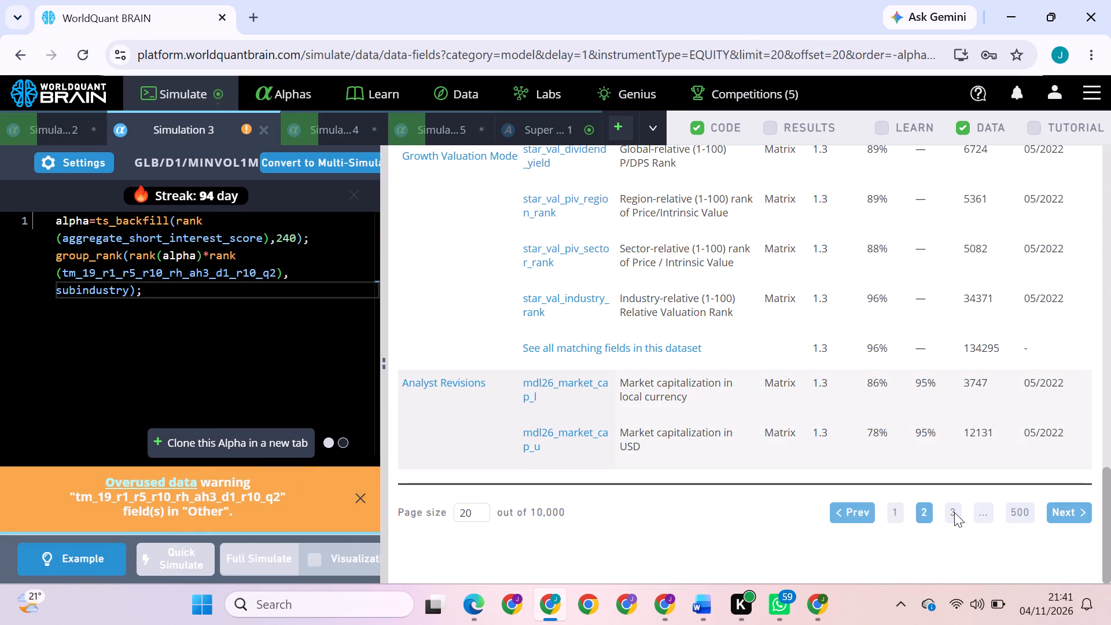
pyautogui.scroll(-2, 970, 523)
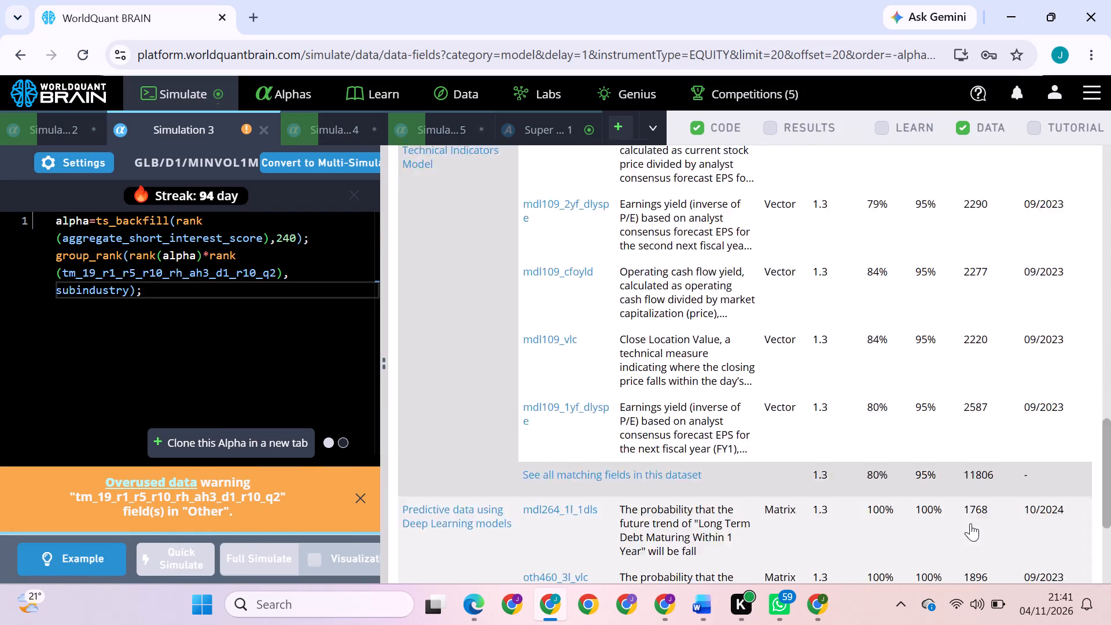
pyautogui.scroll(-3, 920, 503)
pyautogui.click(960, 516)
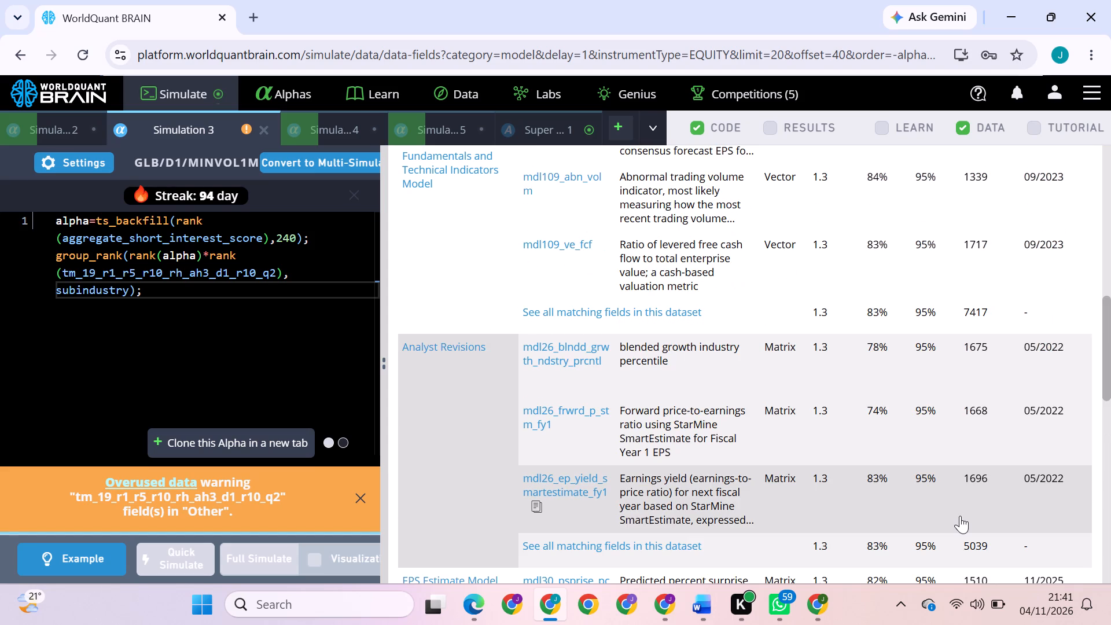
# Replace aggregate_short_interest_score in Simulation 3 with the Model field mdl30_psprise_pct_f12m_eps and start its full simulation.
pyautogui.scroll(1, 879, 455)
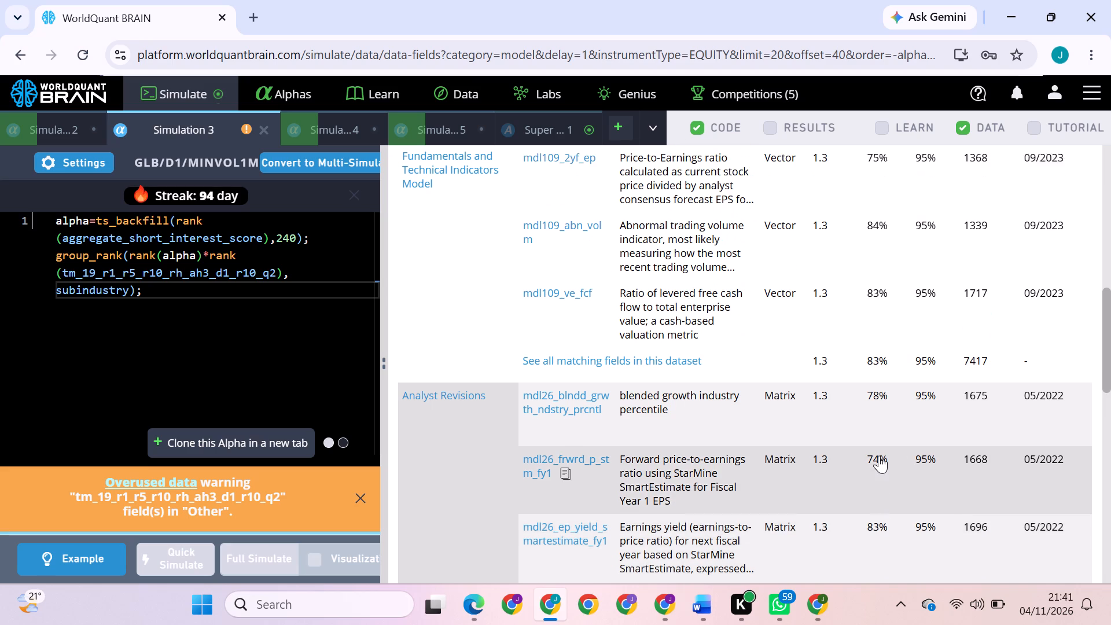
pyautogui.scroll(1, 879, 455)
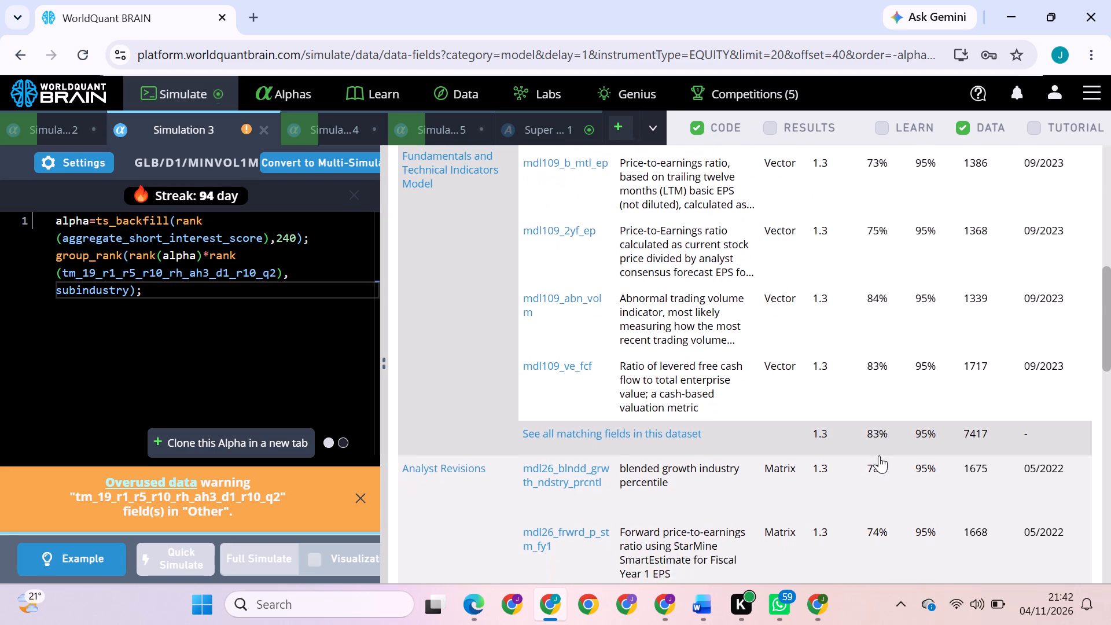
pyautogui.scroll(-3, 796, 425)
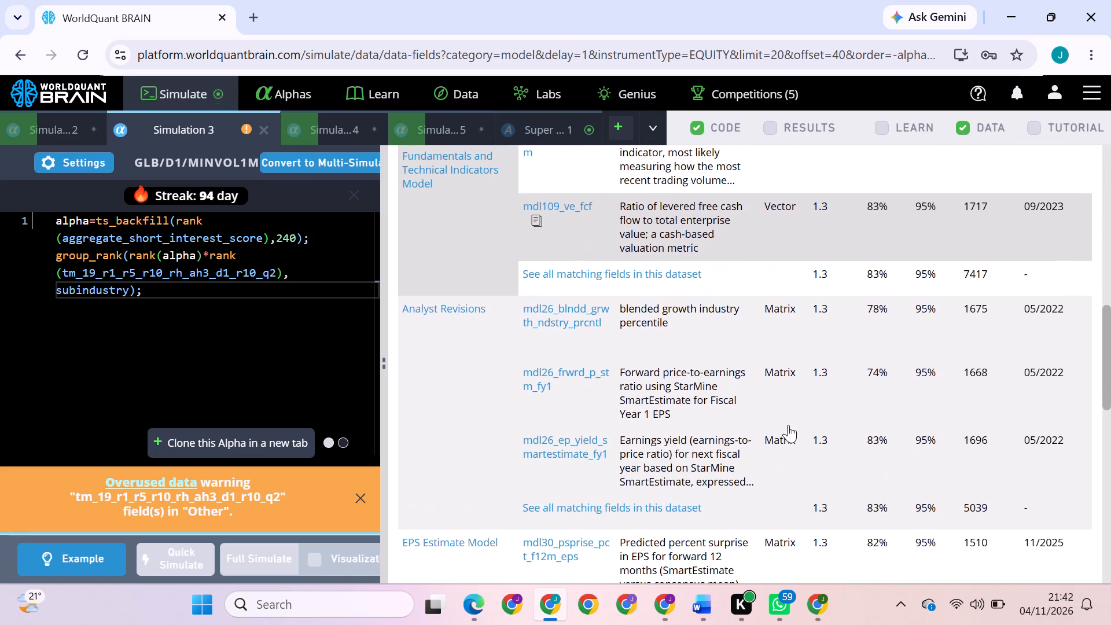
pyautogui.scroll(-2, 665, 385)
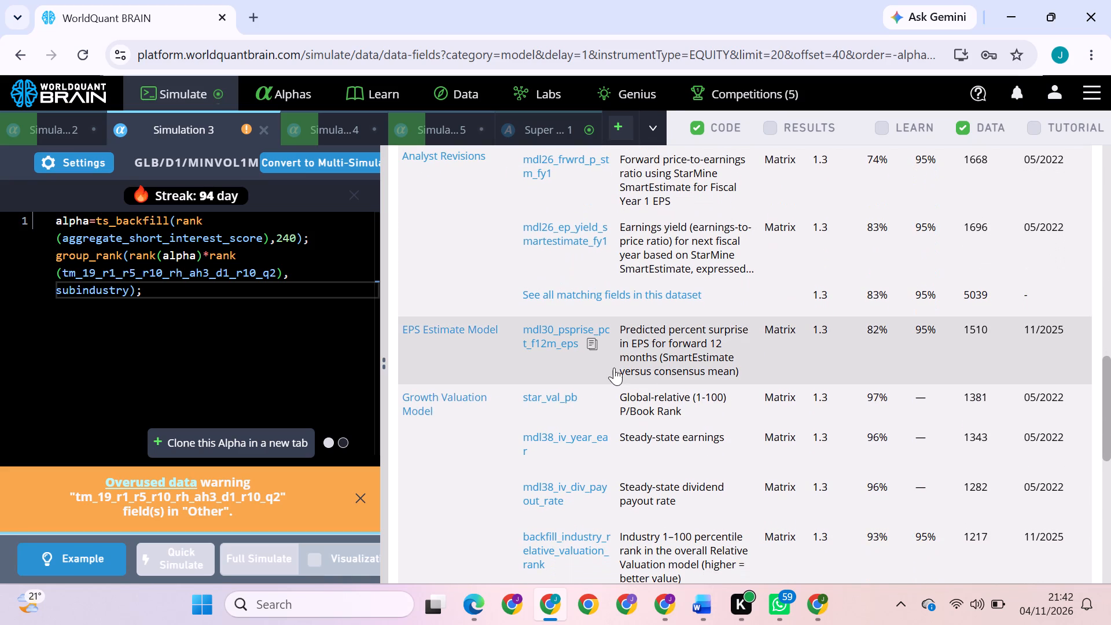
pyautogui.click(599, 349)
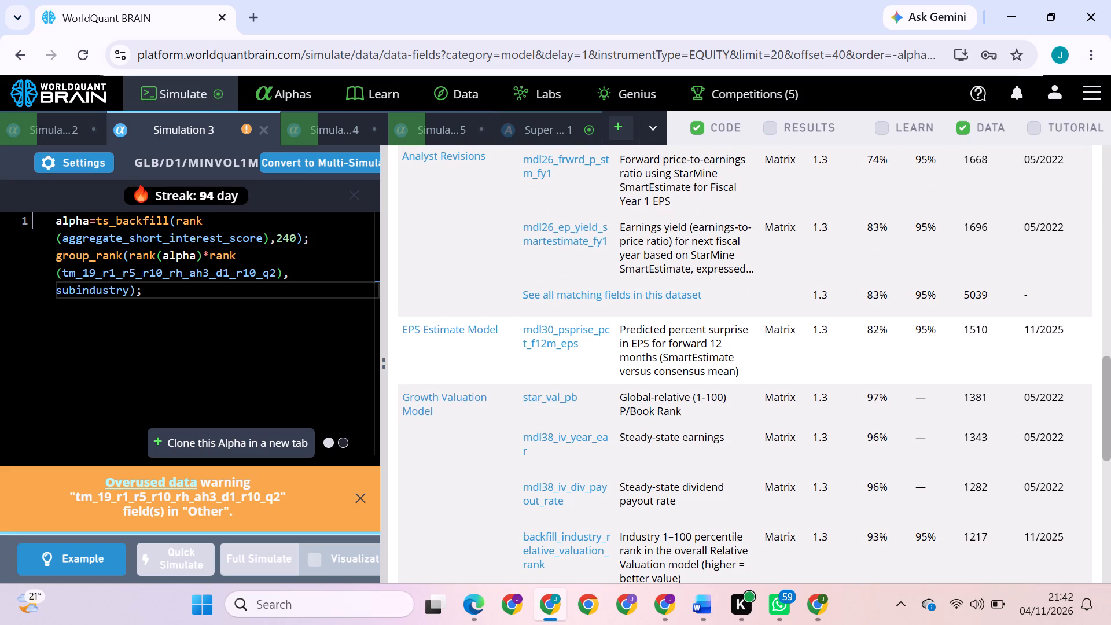
pyautogui.click(204, 251)
pyautogui.doubleClick(185, 239)
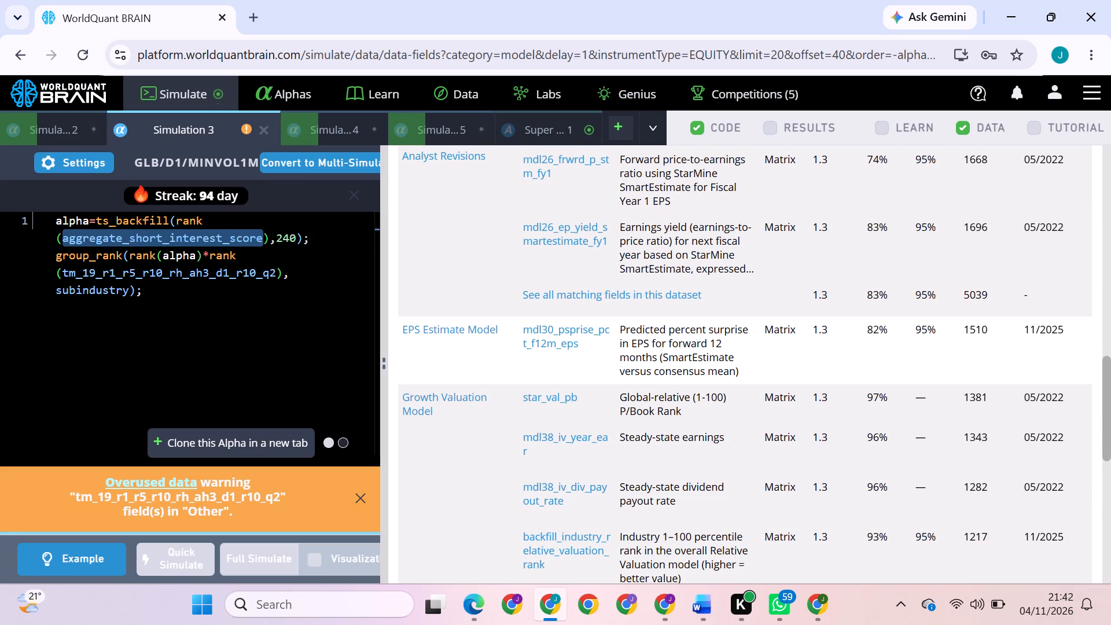
pyautogui.hotkey('ctrl', 'v')
pyautogui.click(236, 550)
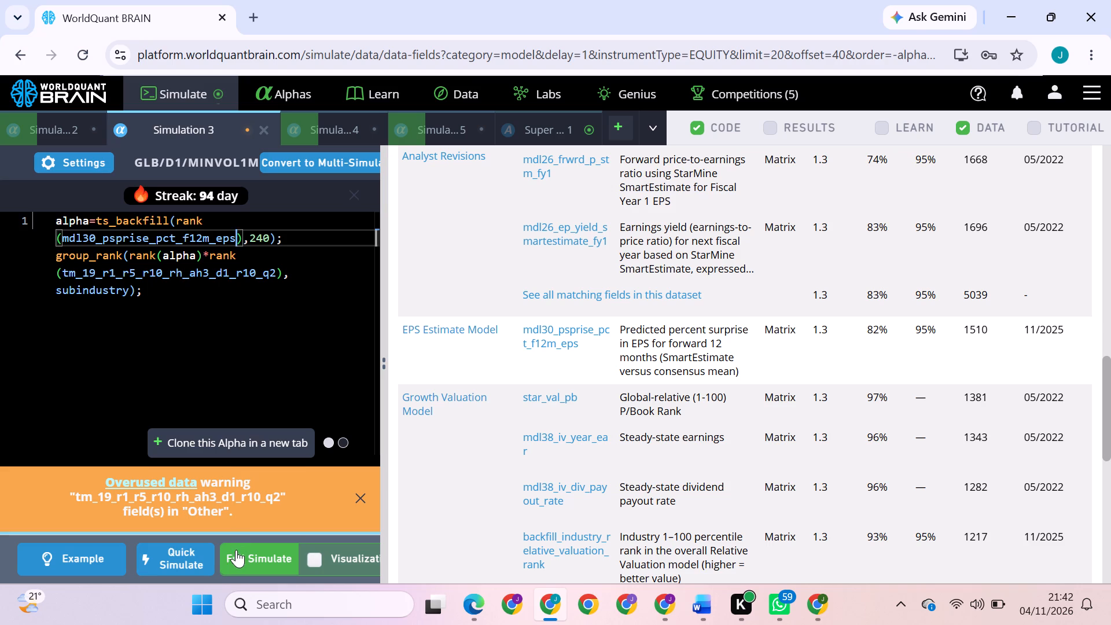
# Reveal the test period of Super Simulation 1 and examine its yearly and investability constrained performance.
pyautogui.click(546, 130)
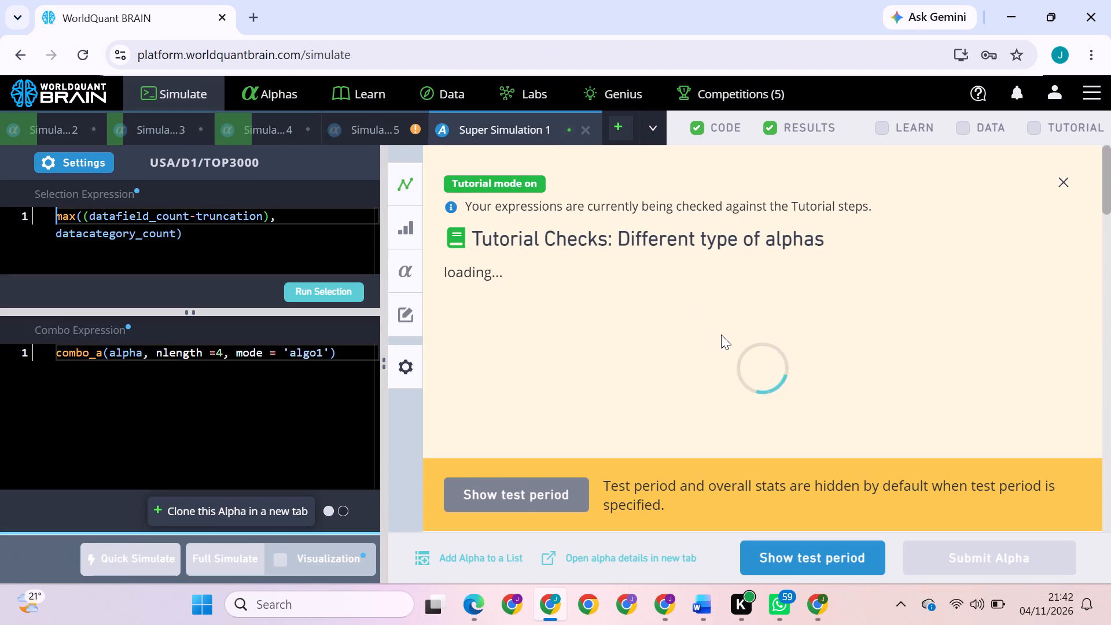
pyautogui.scroll(-1, 910, 461)
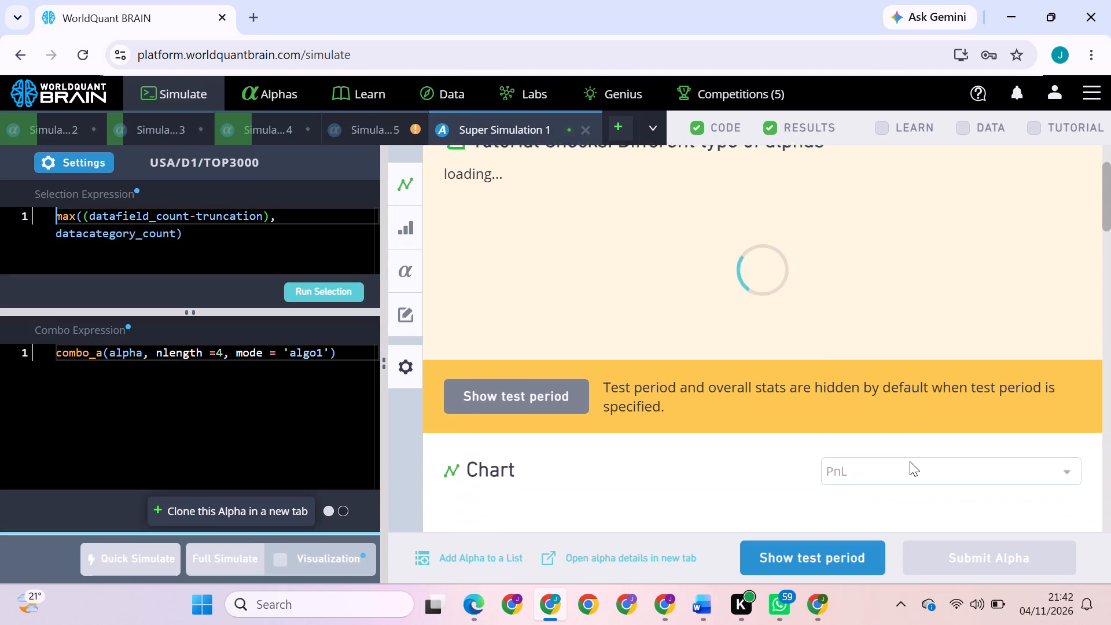
pyautogui.scroll(-1, 910, 461)
pyautogui.click(829, 546)
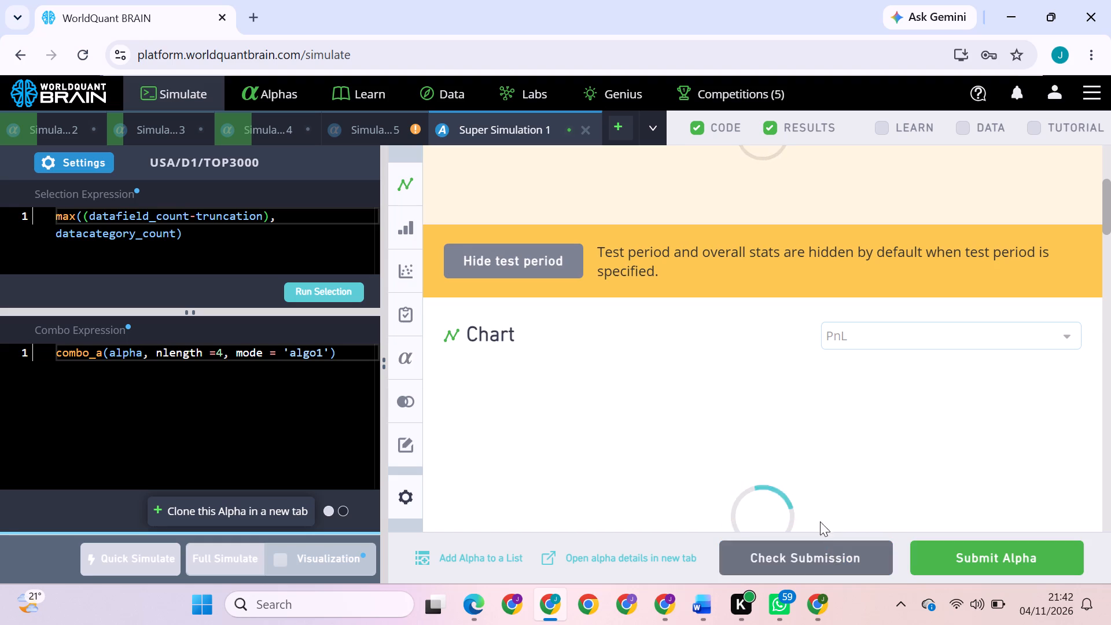
pyautogui.scroll(-9, 801, 443)
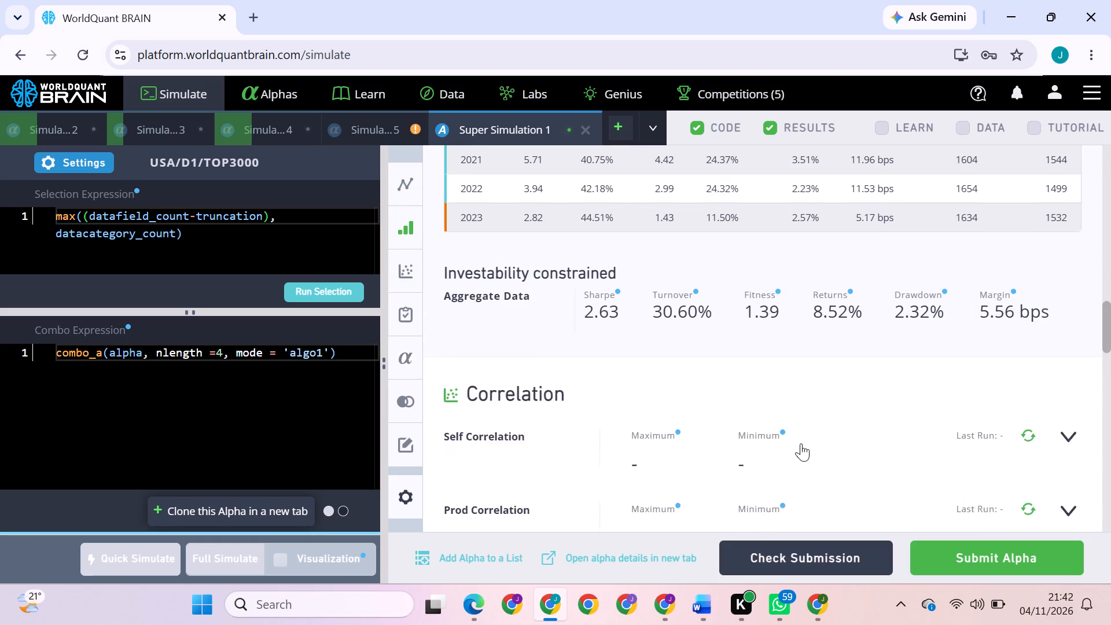
# Run the Prod Correlation and Self Correlation checks for Super Simulation 1.
pyautogui.scroll(-2, 801, 443)
pyautogui.click(1027, 330)
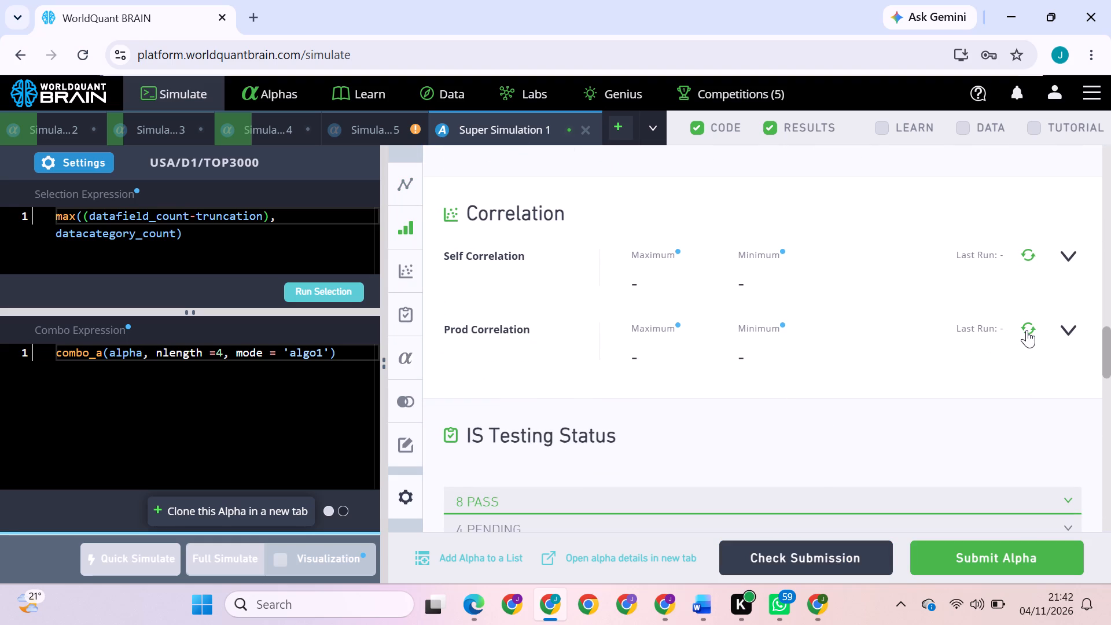
pyautogui.click(1027, 262)
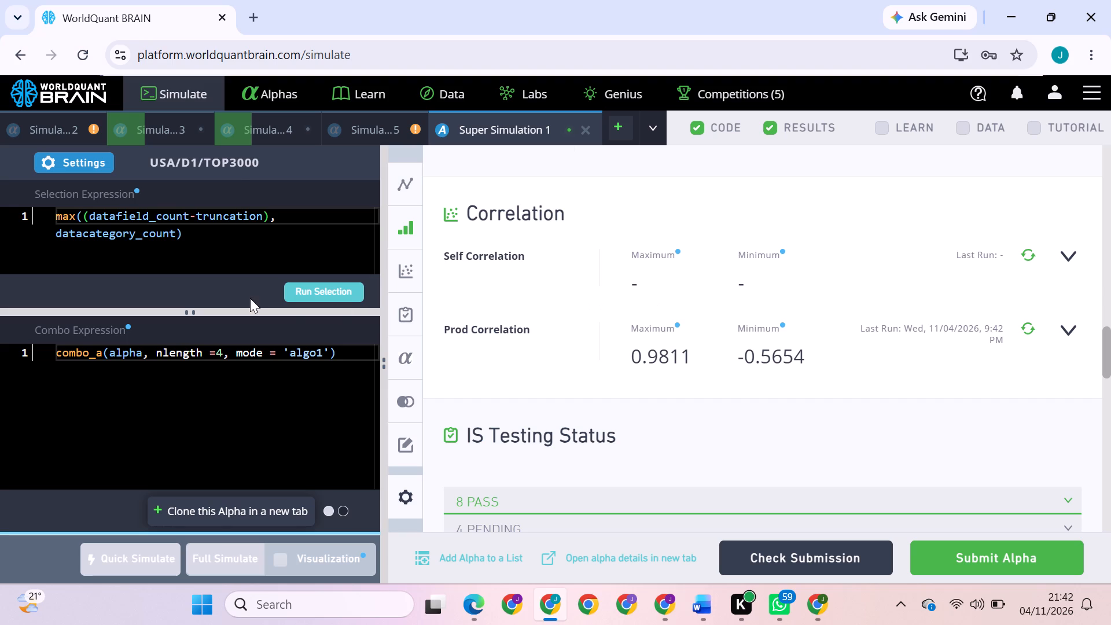
# Replace oth496_beta_250_beta_ccmp_65 in Simulation 5 with the Model field mdl264_1l_1oscq and start its full simulation.
pyautogui.click(365, 125)
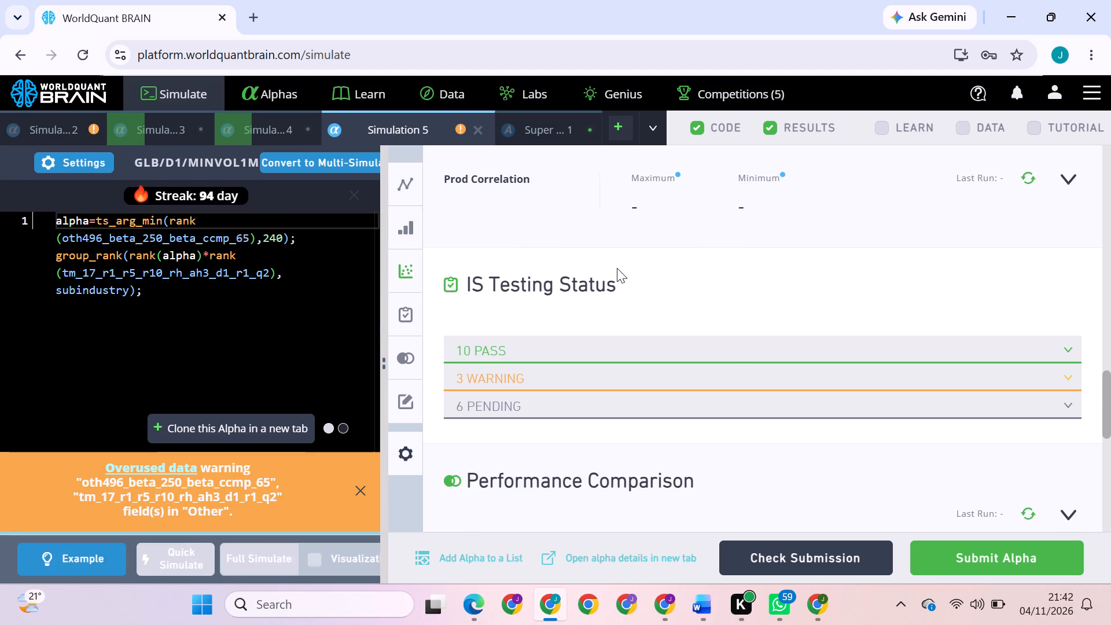
pyautogui.click(960, 129)
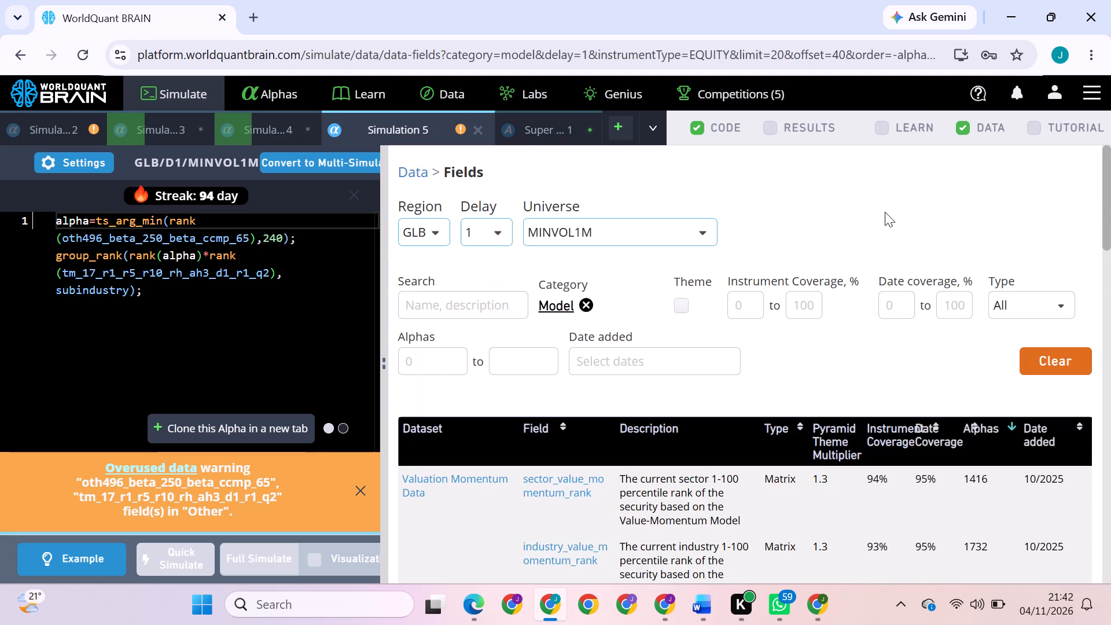
pyautogui.scroll(-6, 850, 276)
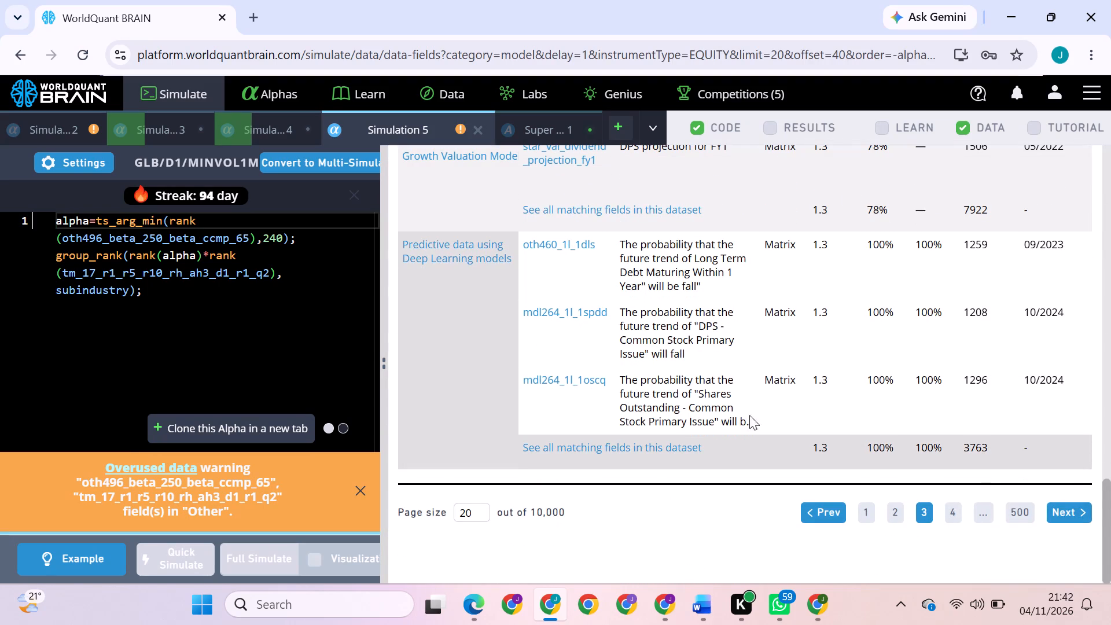
pyautogui.click(532, 398)
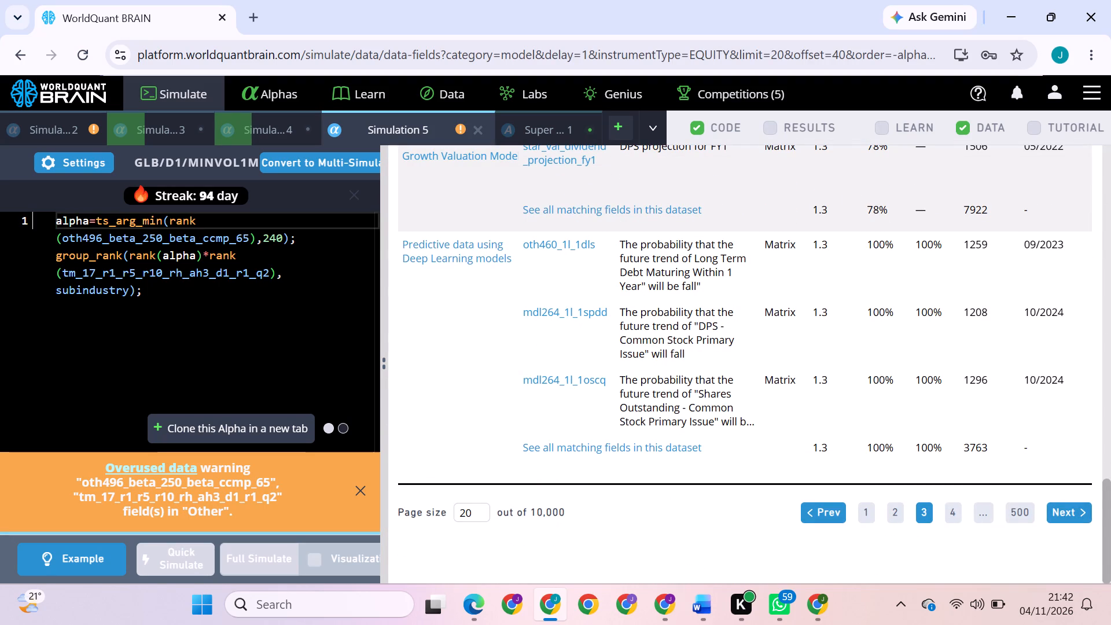
pyautogui.doubleClick(174, 241)
pyautogui.hotkey('ctrl', 'v')
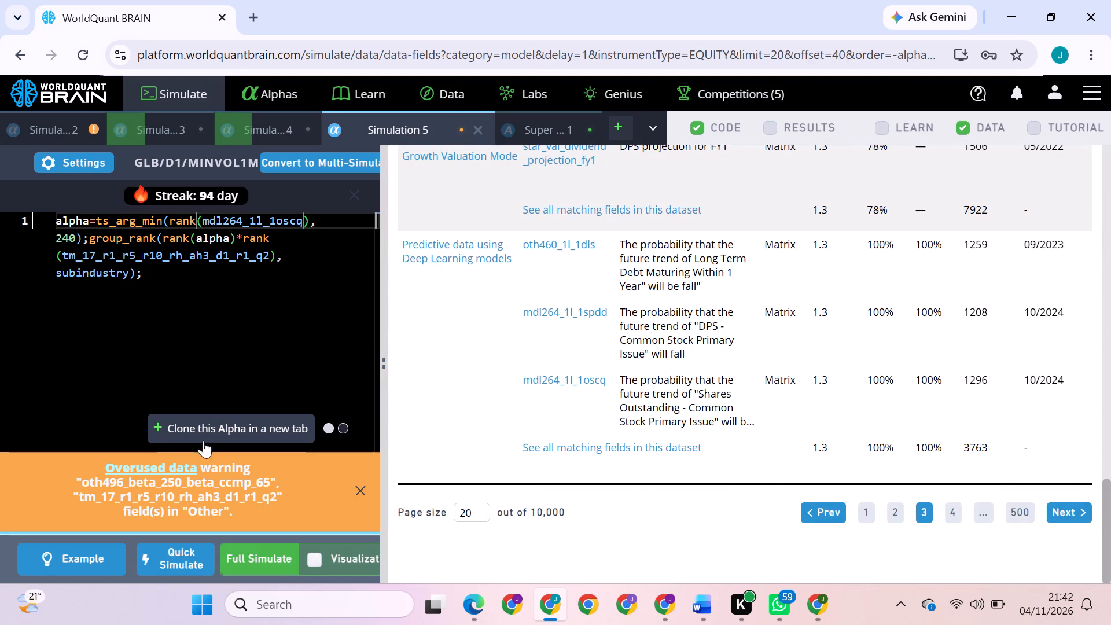
pyautogui.click(236, 551)
# Switch to Simulation 2 and examine its aggregate performance by region and investability constrained data.
pyautogui.click(62, 126)
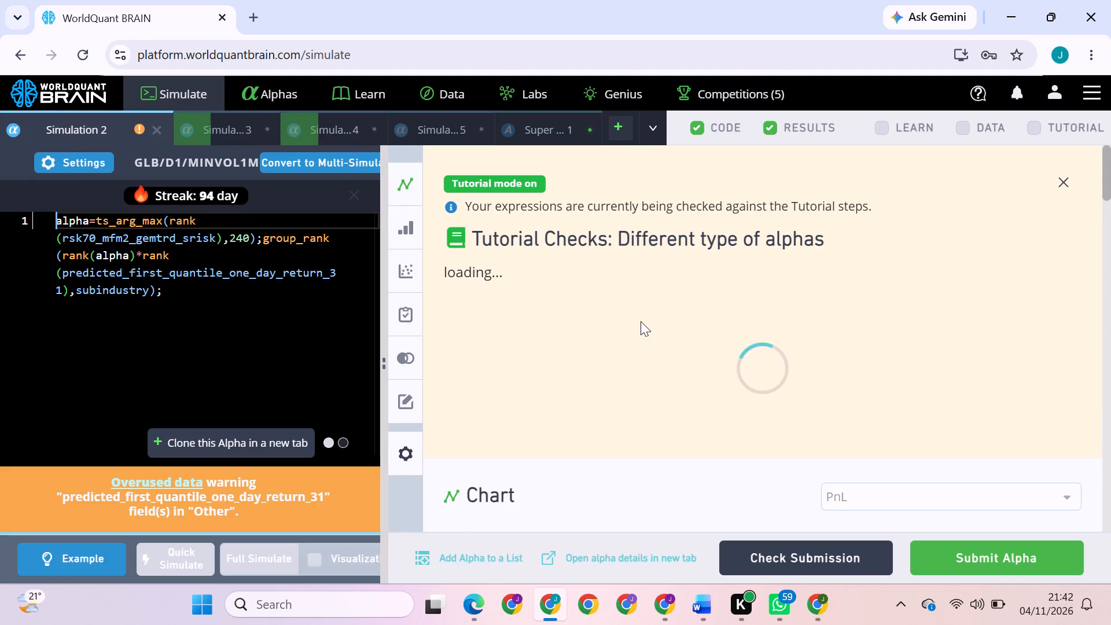
pyautogui.scroll(-12, 641, 321)
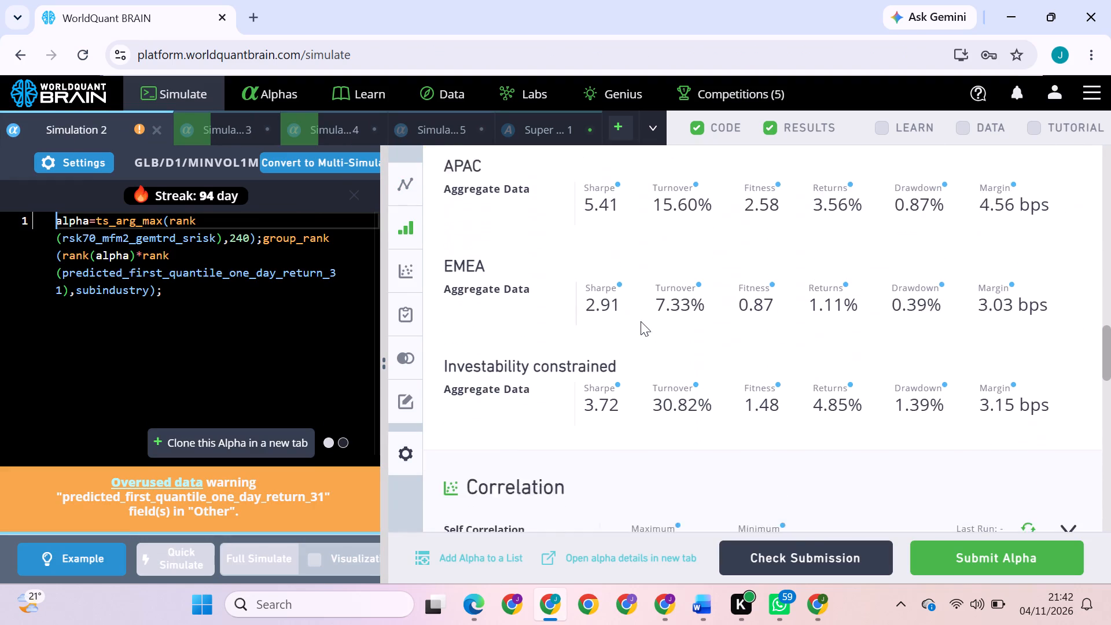
pyautogui.scroll(-4, 641, 321)
# Run the Prod Correlation and Power Pool Correlation checks for Simulation 2.
pyautogui.scroll(1, 641, 321)
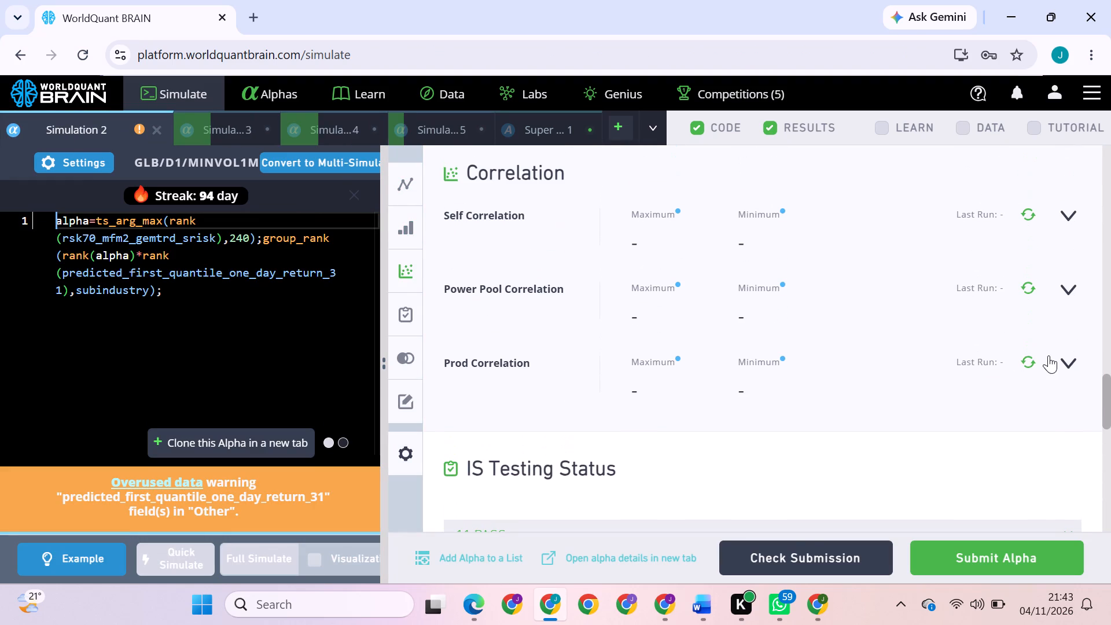
pyautogui.click(1031, 369)
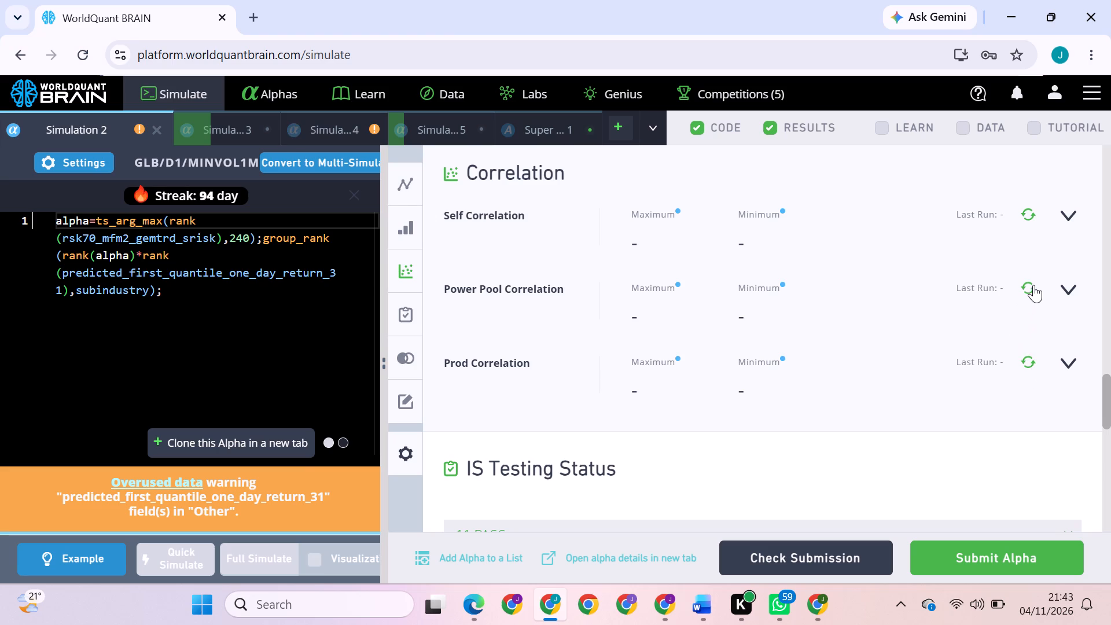
pyautogui.click(1033, 283)
pyautogui.click(1036, 361)
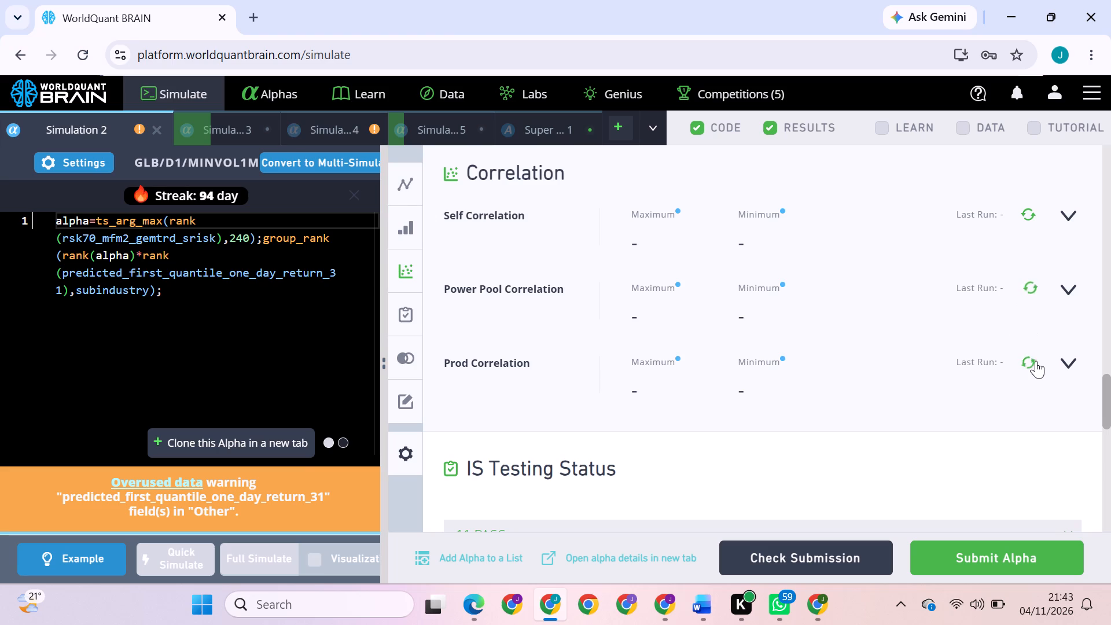
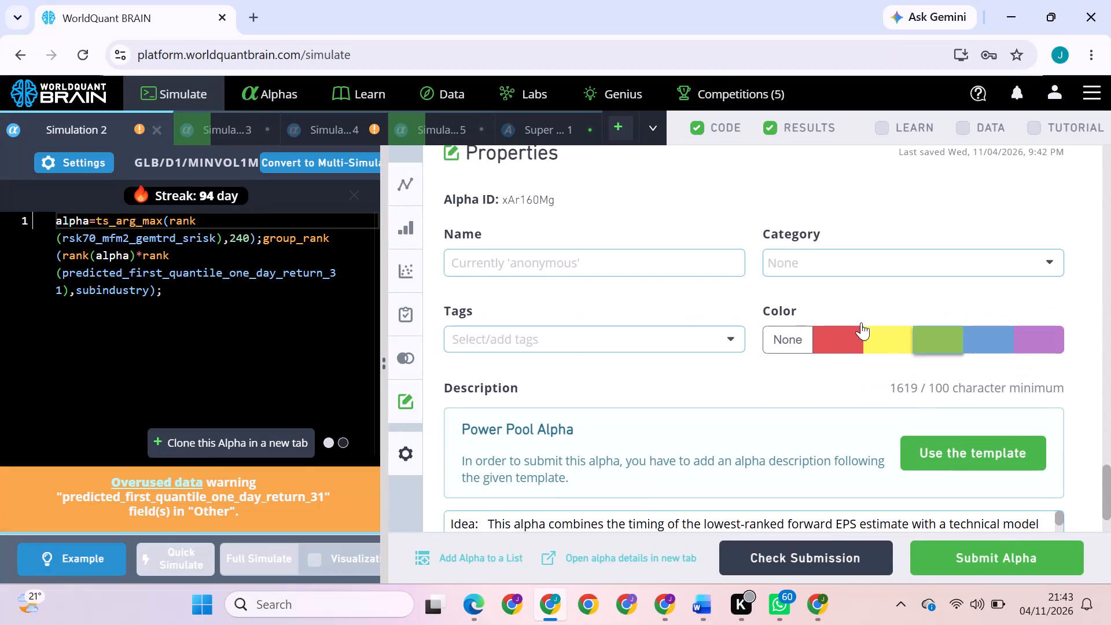
# Submit the Simulation 2 alpha, and close that simulation once it has been submitted.
pyautogui.scroll(-3, 646, 344)
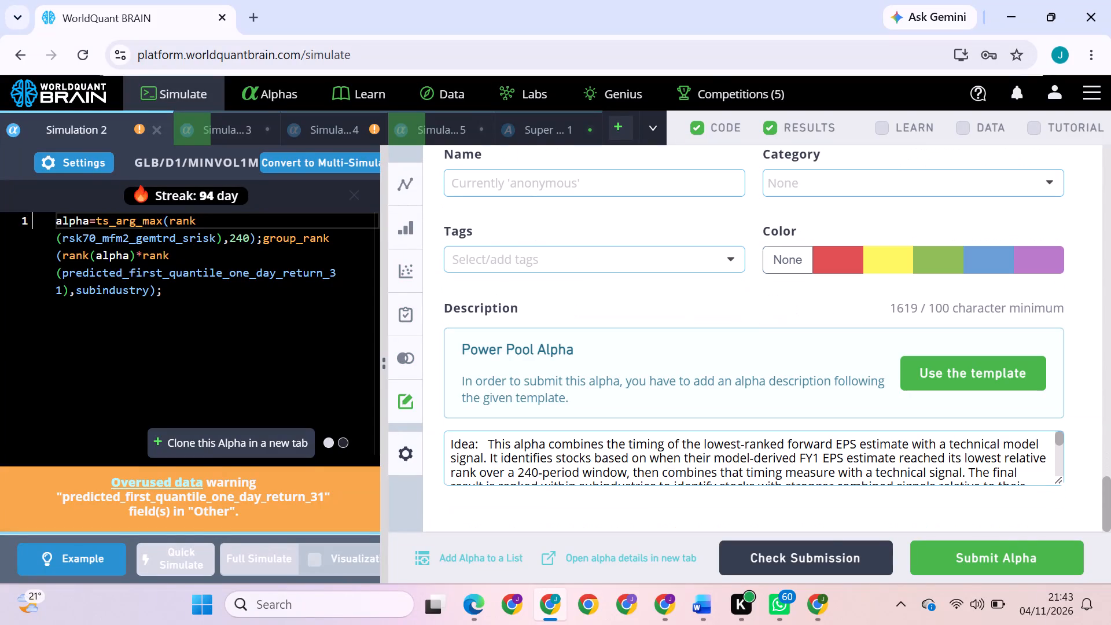
pyautogui.click(935, 568)
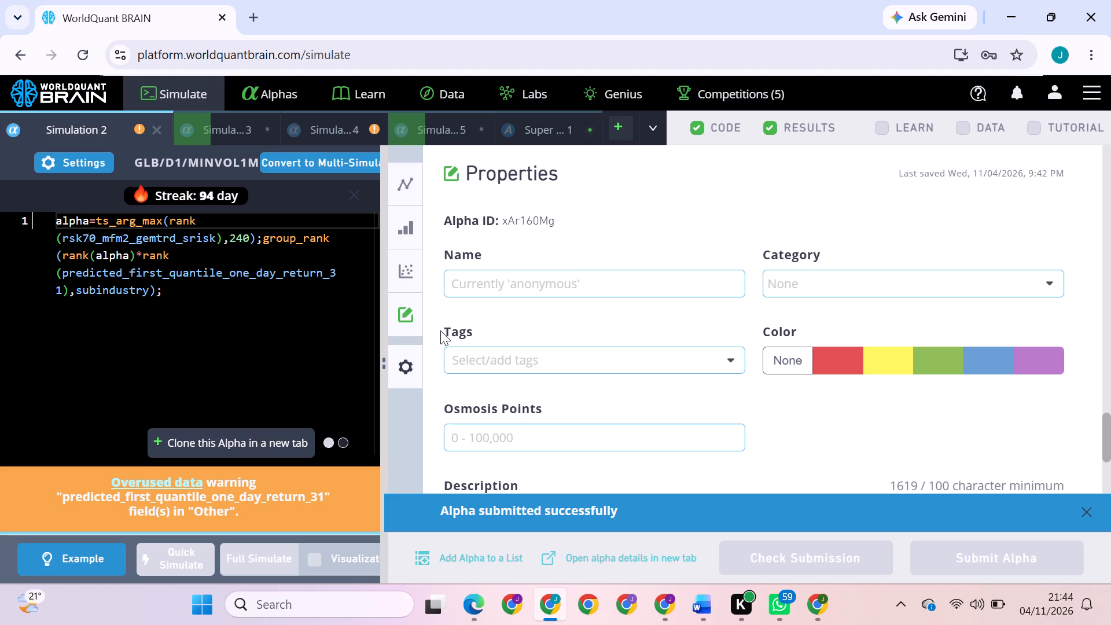
pyautogui.scroll(7, 574, 345)
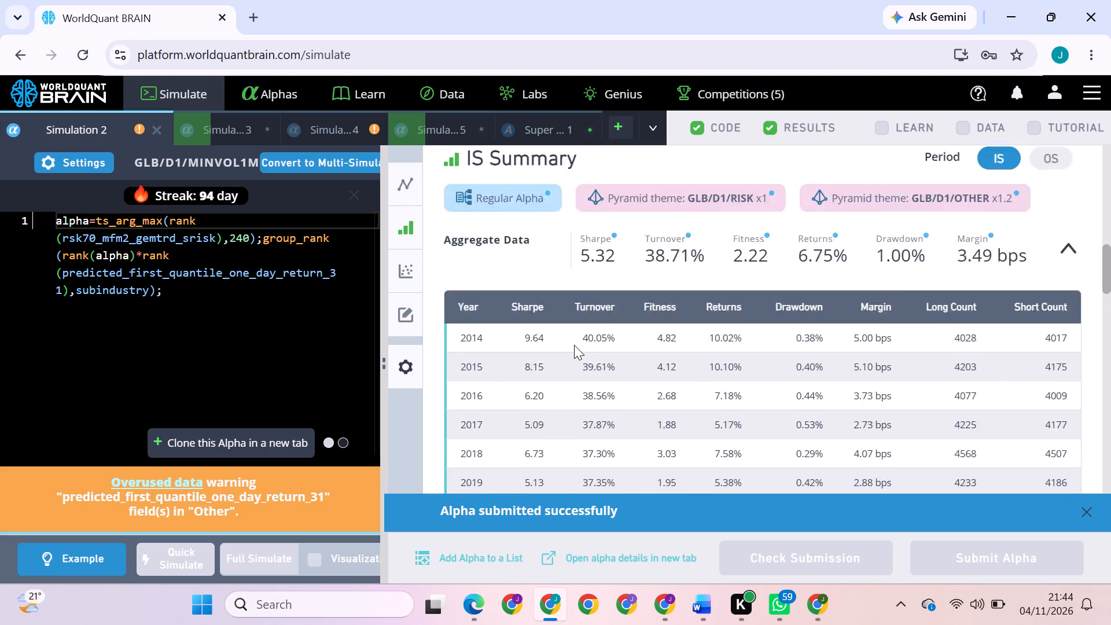
pyautogui.click(153, 127)
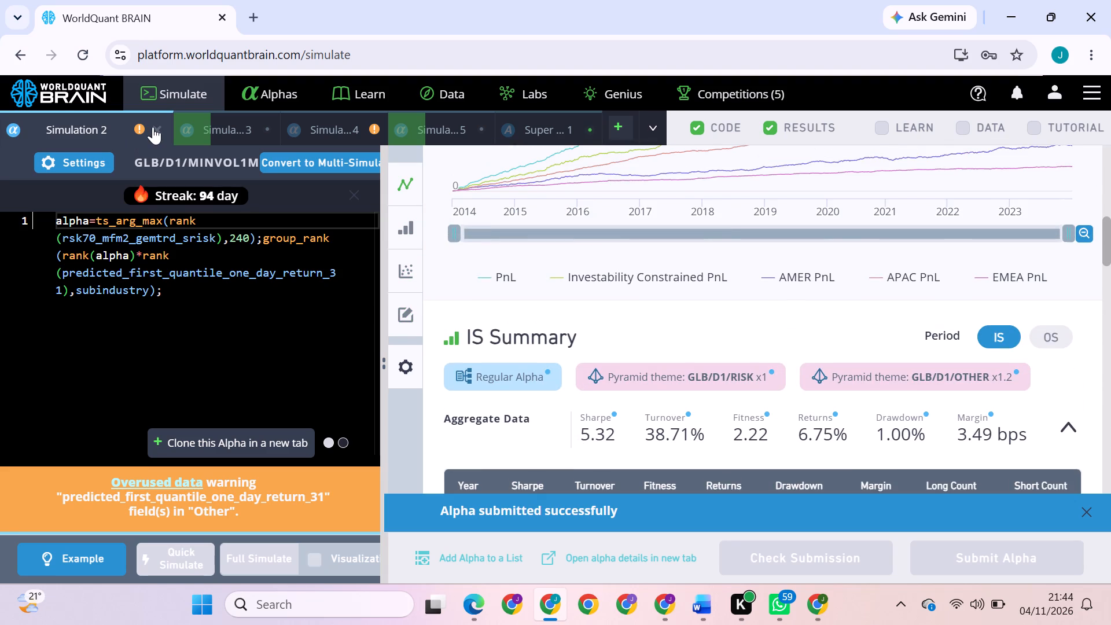
# Open Simulation 4, look over its results down to the correlation section, and close it.
pyautogui.click(282, 134)
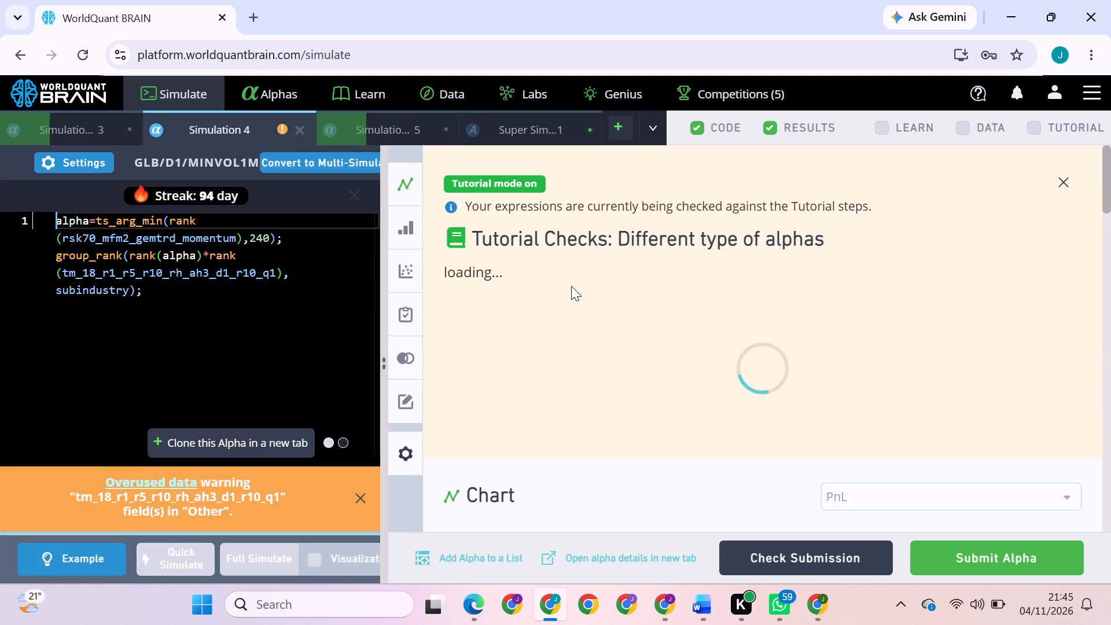
pyautogui.scroll(-8, 588, 302)
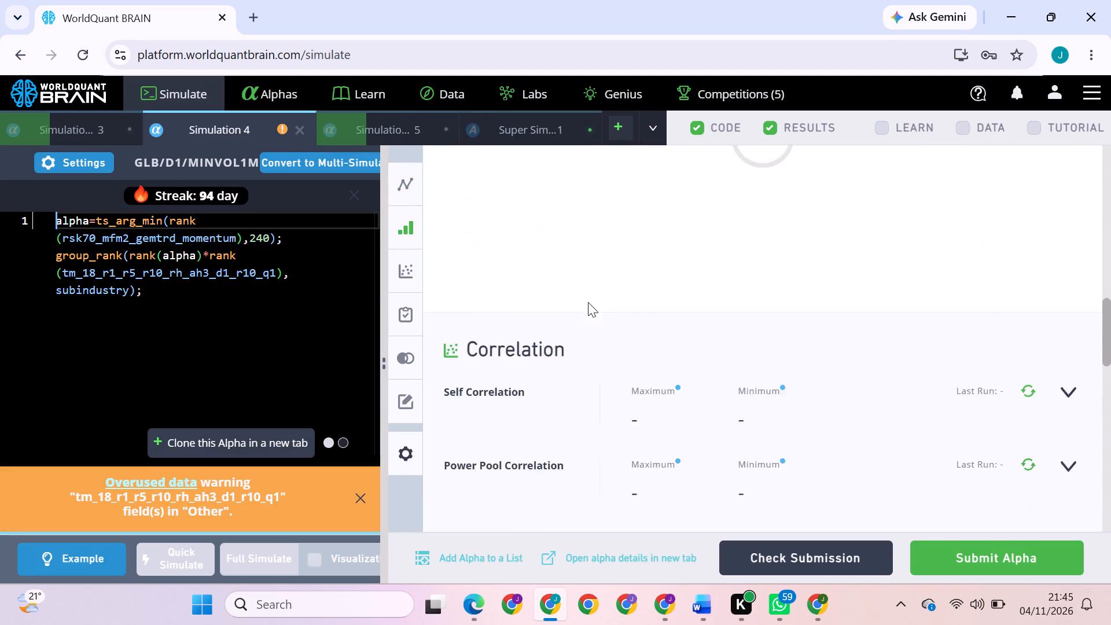
pyautogui.scroll(-1, 588, 302)
pyautogui.click(300, 124)
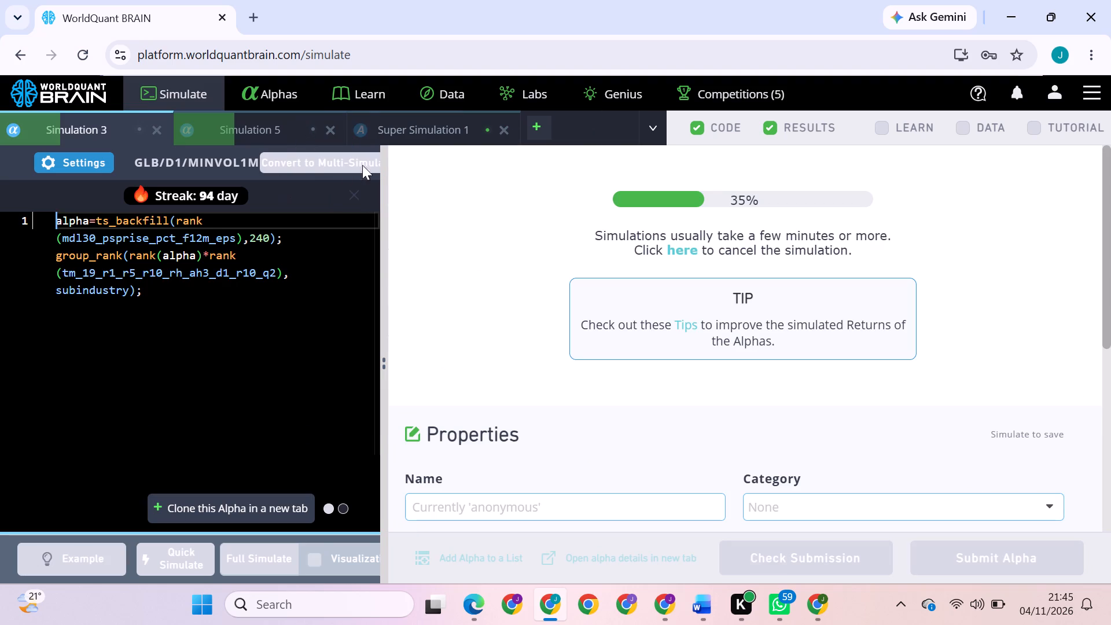
# Set Super Simulation 1 to region GLB and universe MINVOL1M, apply the settings, and start its full simulation.
pyautogui.click(431, 119)
pyautogui.scroll(-6, 569, 385)
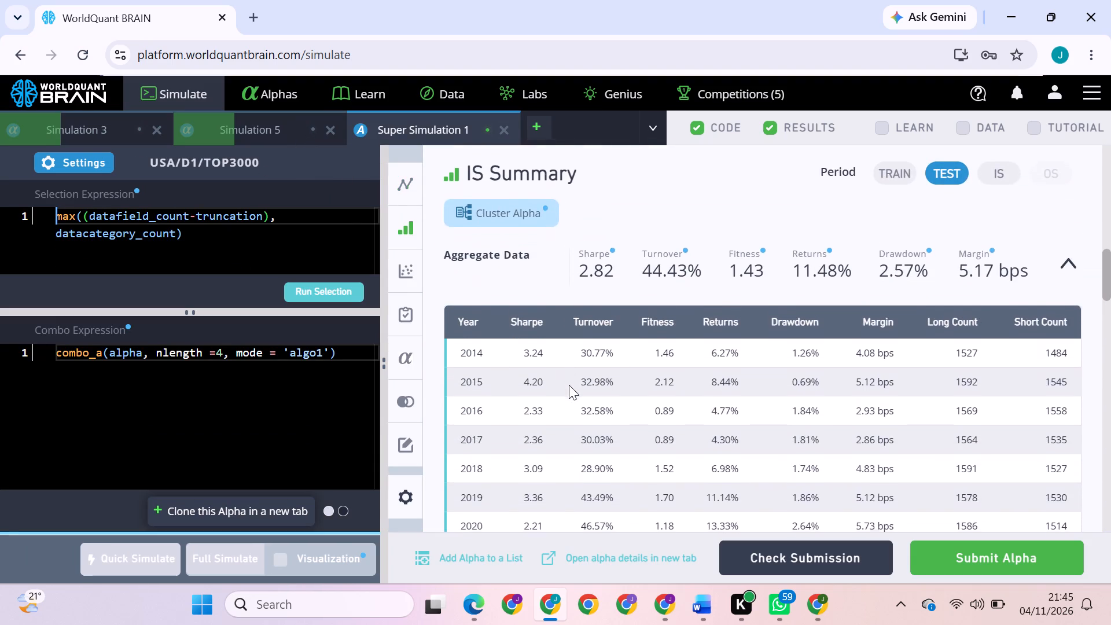
pyautogui.scroll(-5, 569, 385)
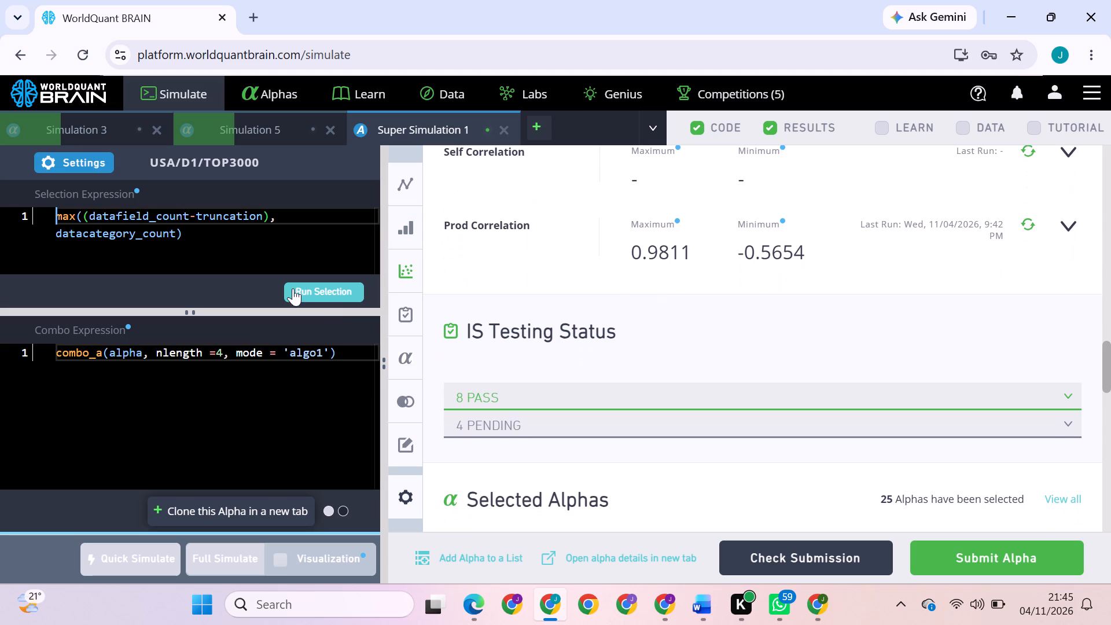
pyautogui.click(73, 155)
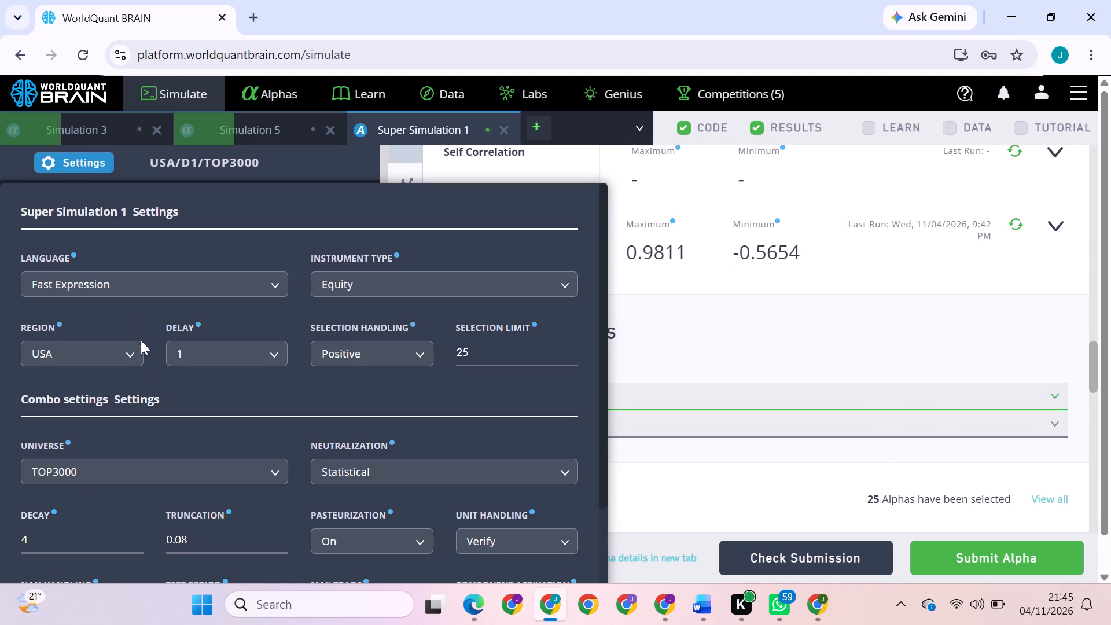
pyautogui.click(106, 353)
pyautogui.click(100, 405)
pyautogui.scroll(-2, 100, 405)
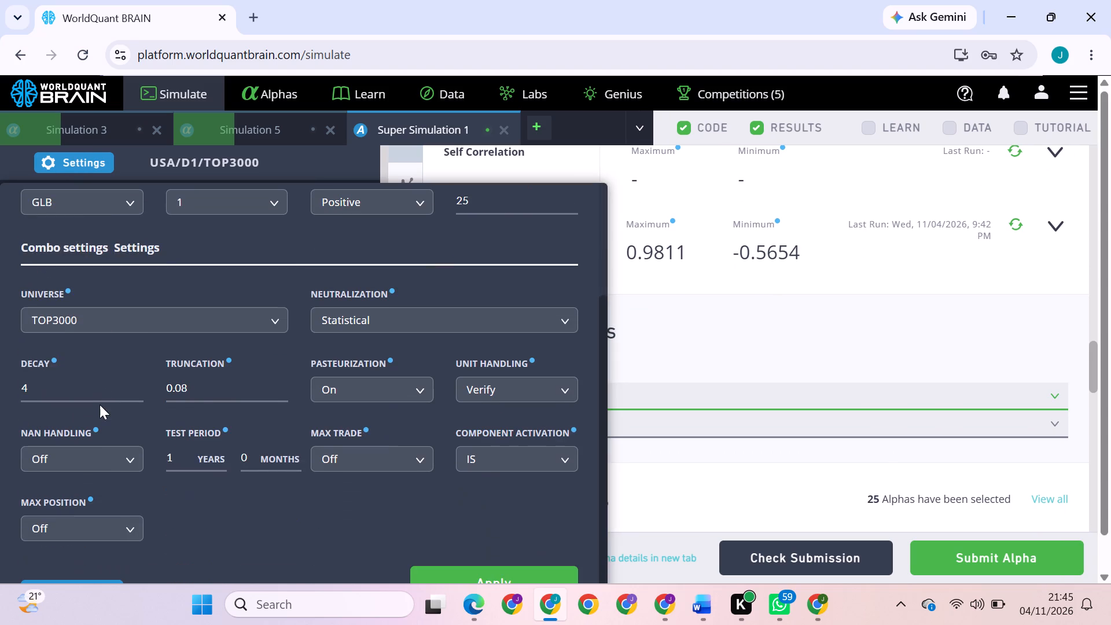
pyautogui.click(160, 325)
pyautogui.click(105, 373)
pyautogui.scroll(-1, 105, 373)
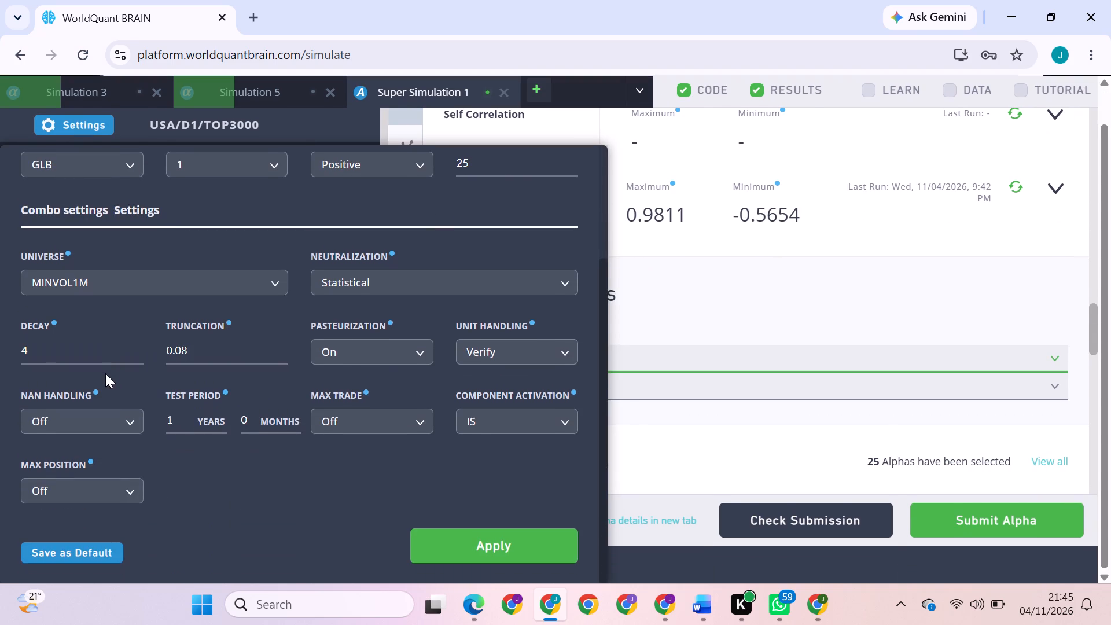
pyautogui.click(420, 550)
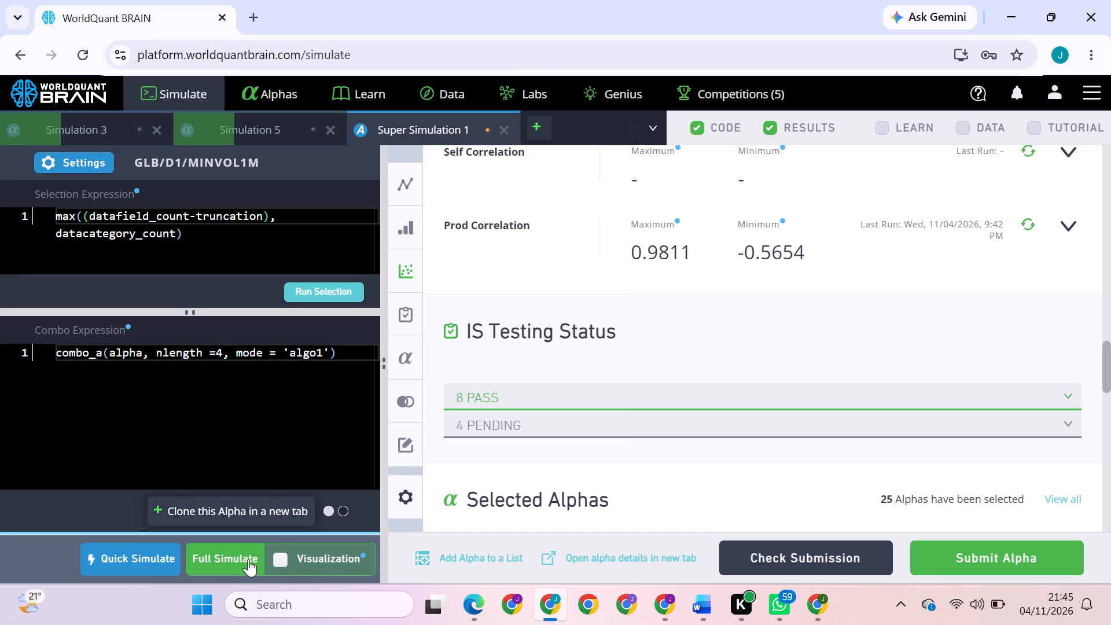
pyautogui.click(245, 559)
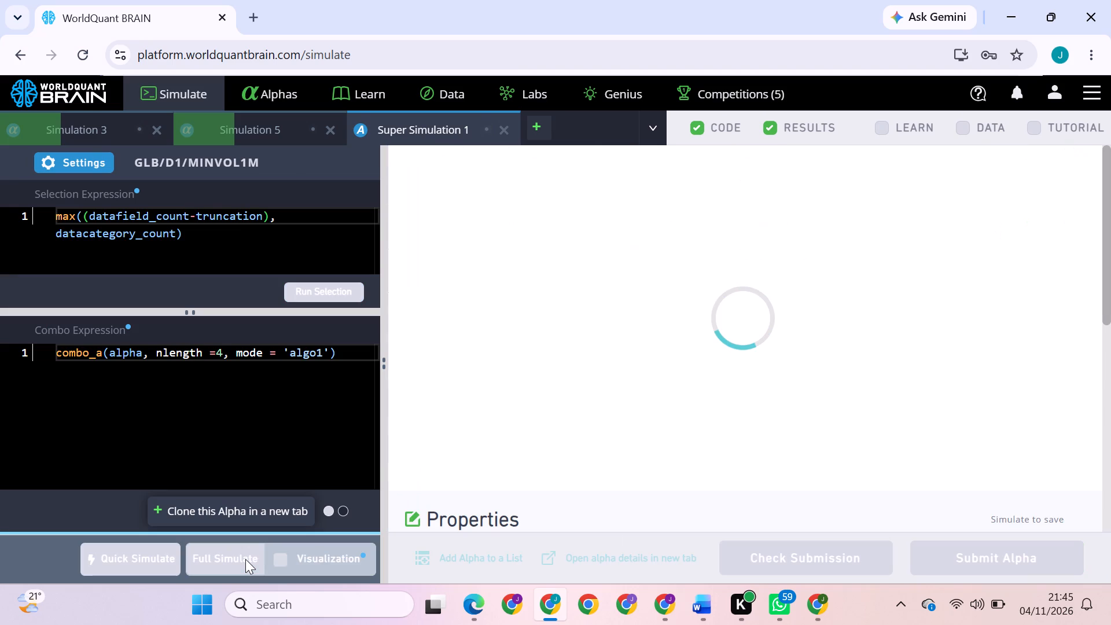
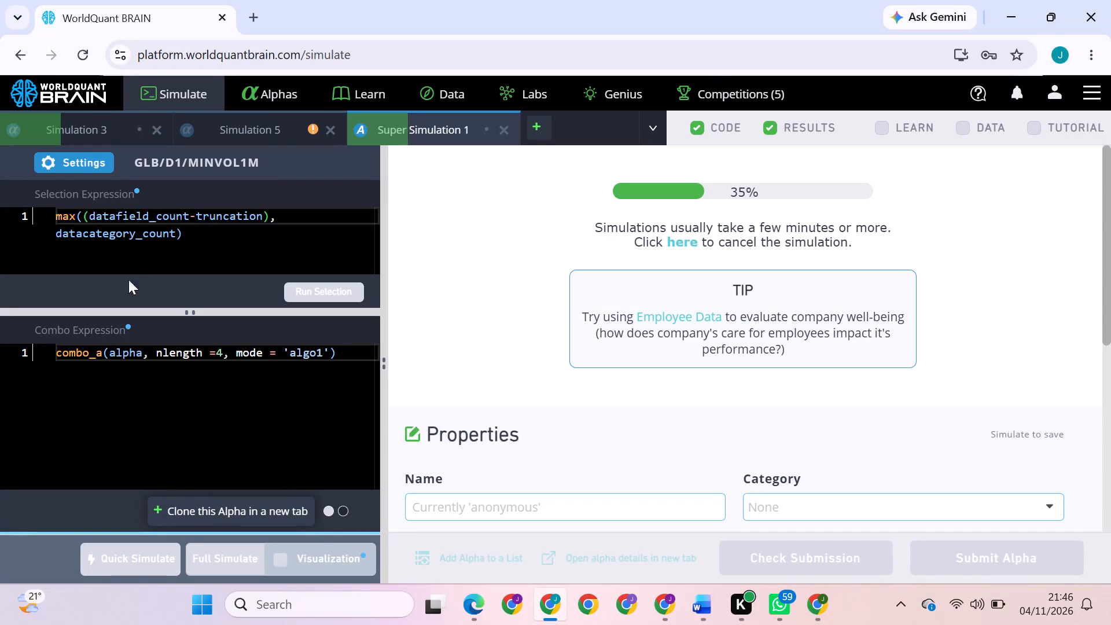
# Open Simulation 5, glance over its results down to the chart, and close that simulation.
pyautogui.click(271, 131)
pyautogui.scroll(-3, 740, 382)
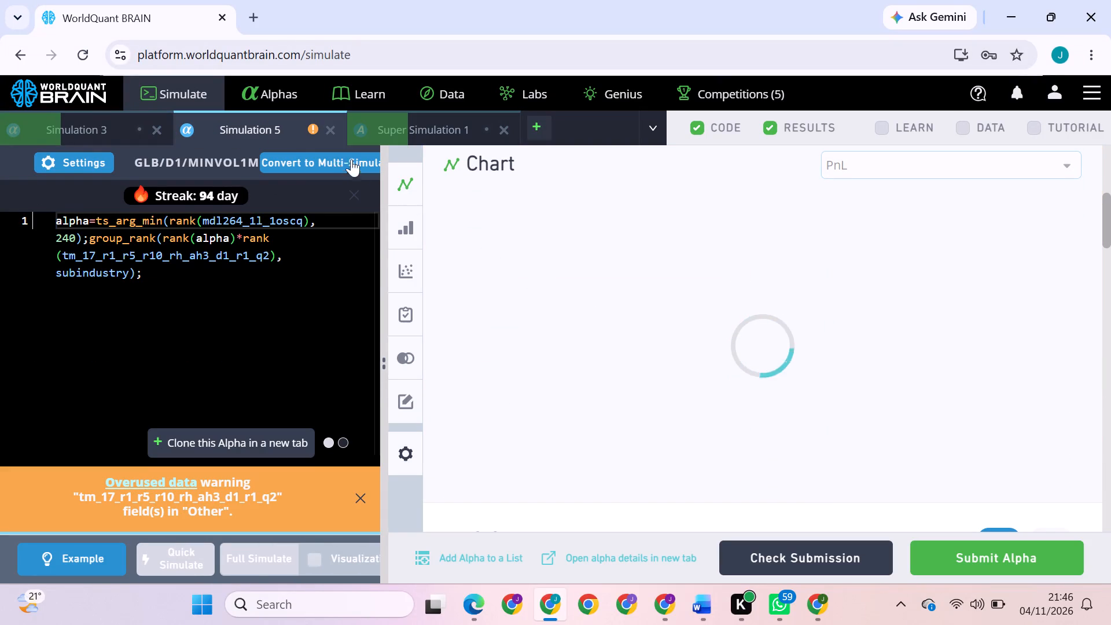
pyautogui.click(328, 128)
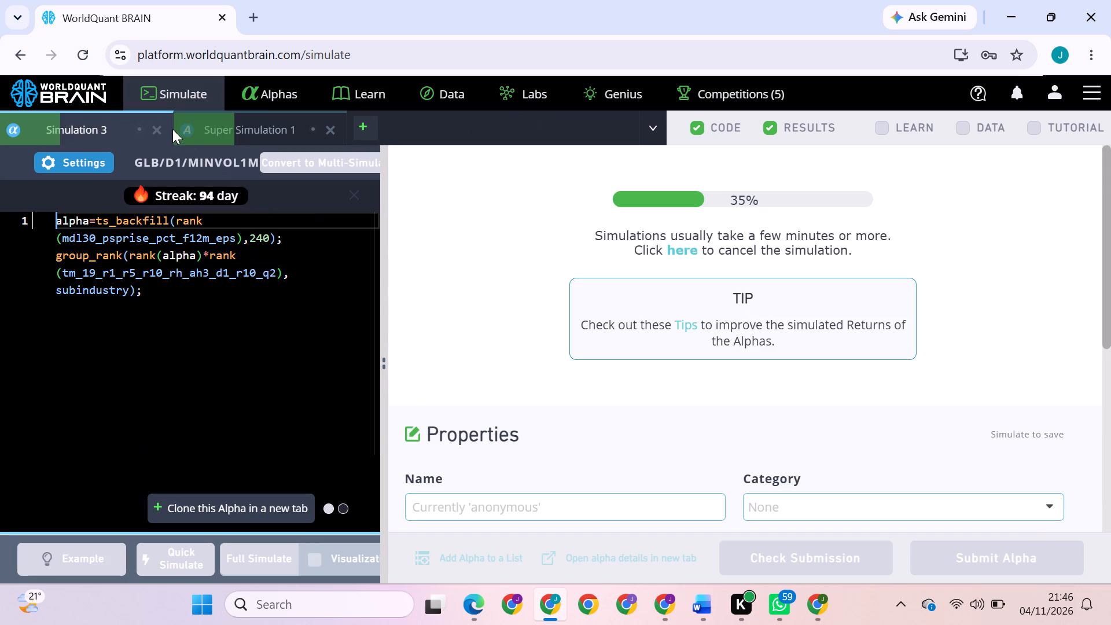
# Close the still-running Simulation 3, discarding its progress.
pyautogui.click(160, 131)
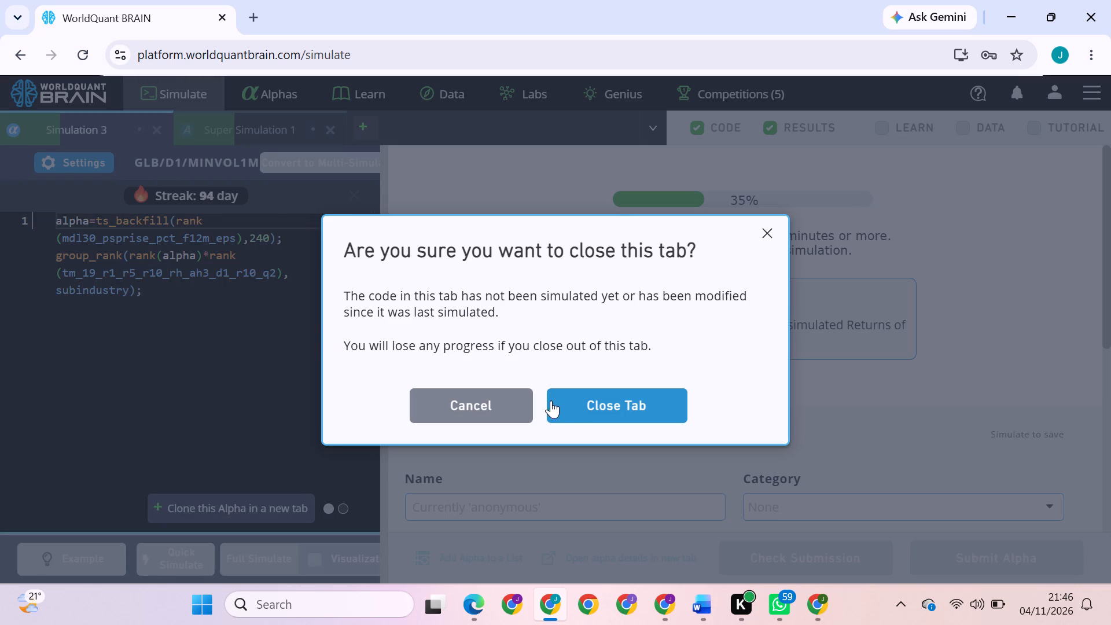
pyautogui.click(576, 405)
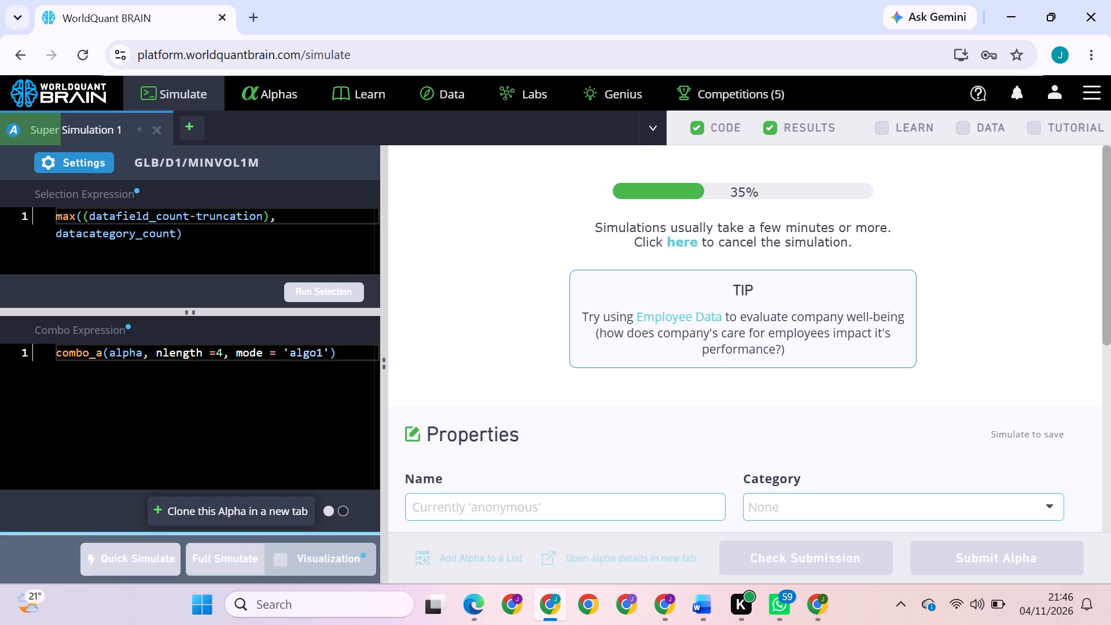